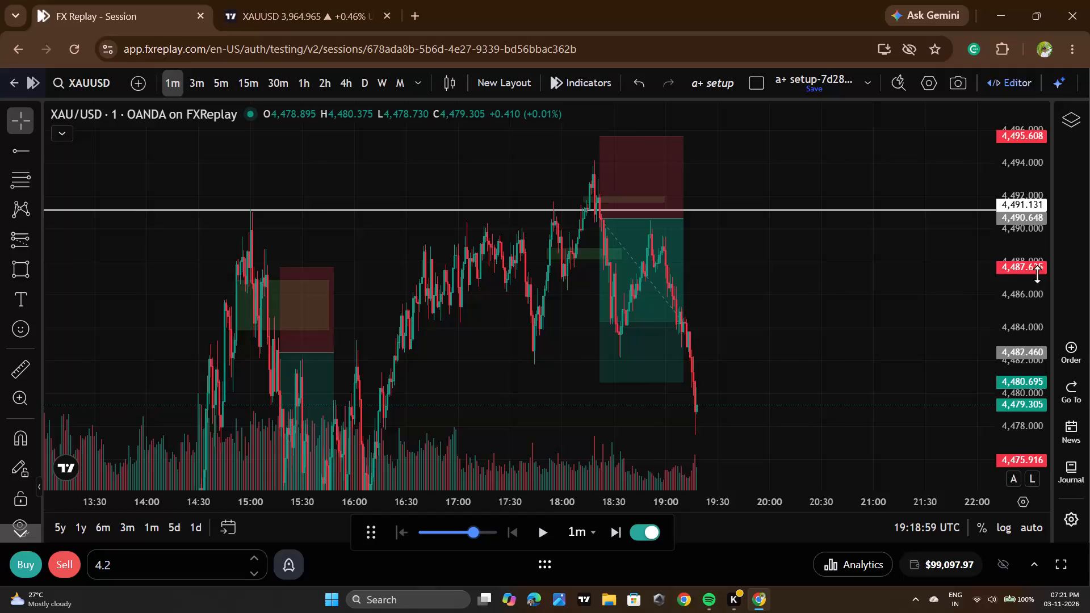
Examine the one-minute XAU/USD price action around the most recent short position and the earlier afternoon trades.
scroll(690, 276, "down", 1)
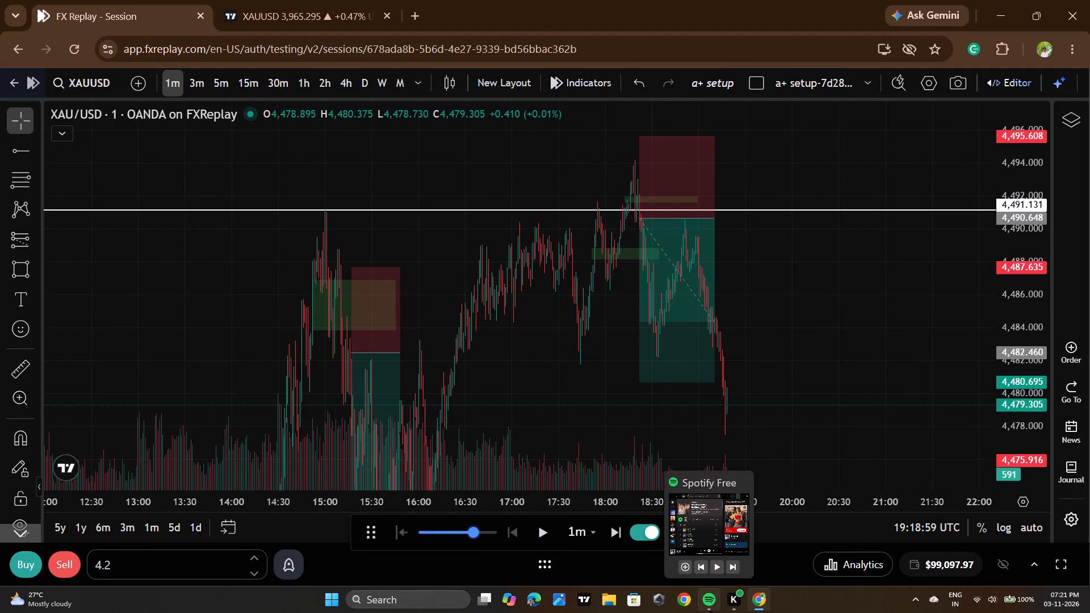
left_click(869, 284)
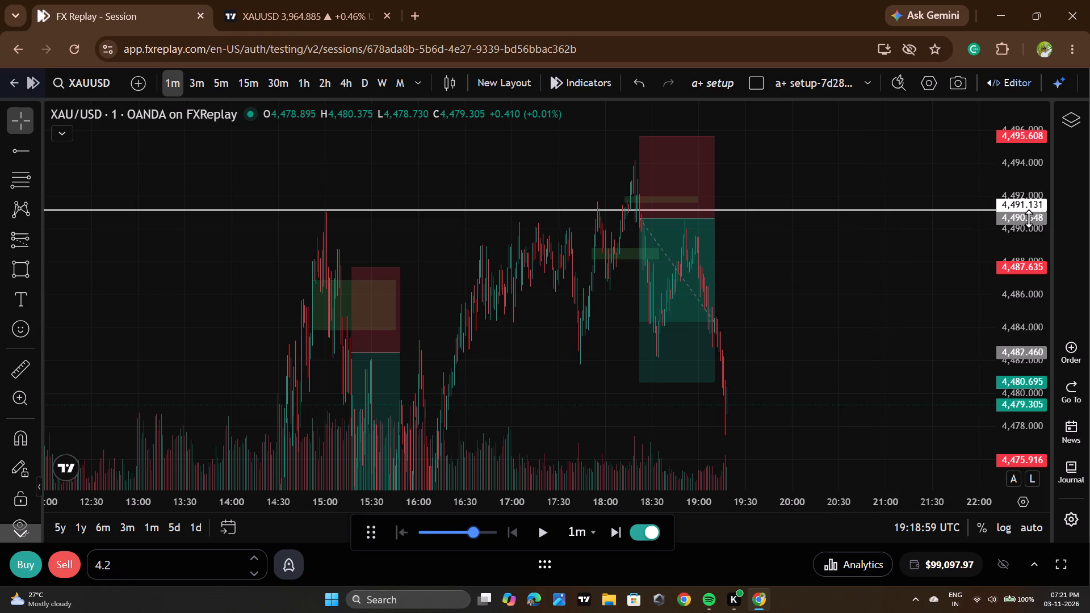
scroll(1034, 180, "down", 6)
scroll(951, 249, "down", 3)
left_click_drag(938, 335, 806, 150)
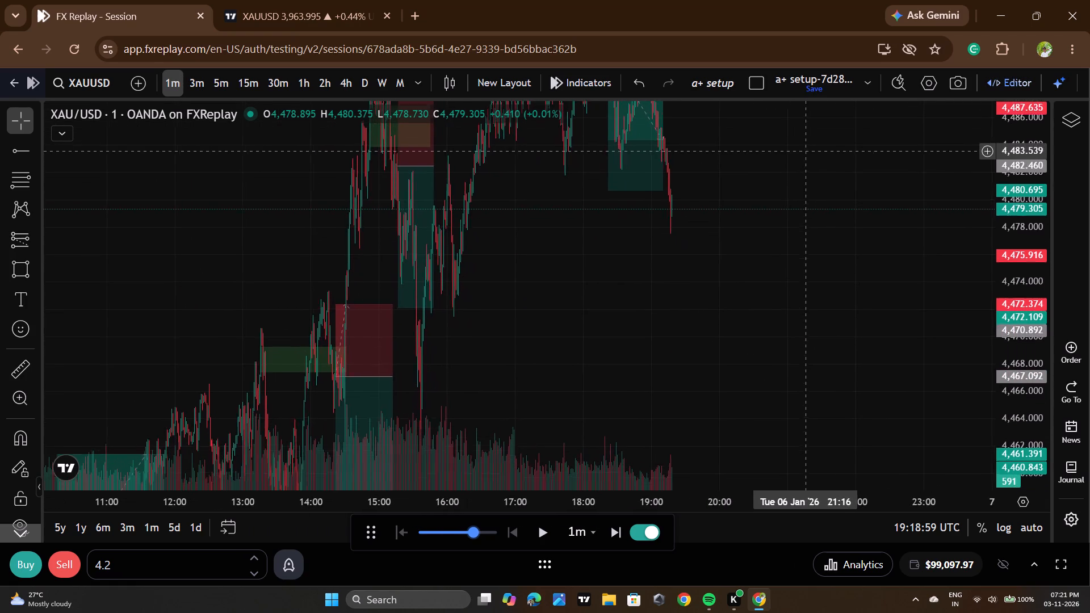
left_click_drag(806, 150, 805, 150)
scroll(1039, 253, "down", 11)
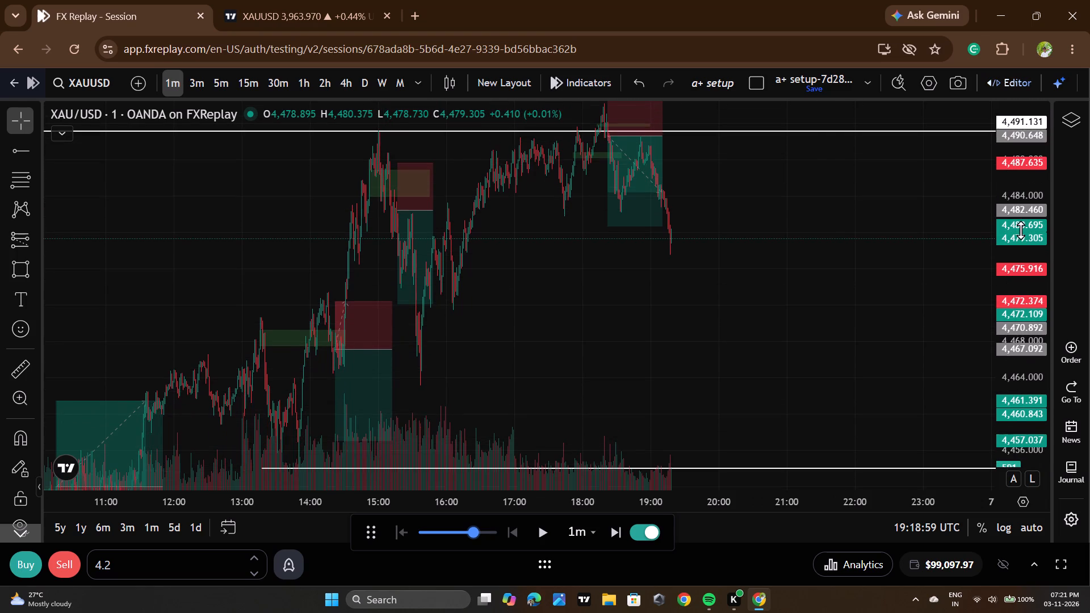
left_click_drag(835, 314, 840, 343)
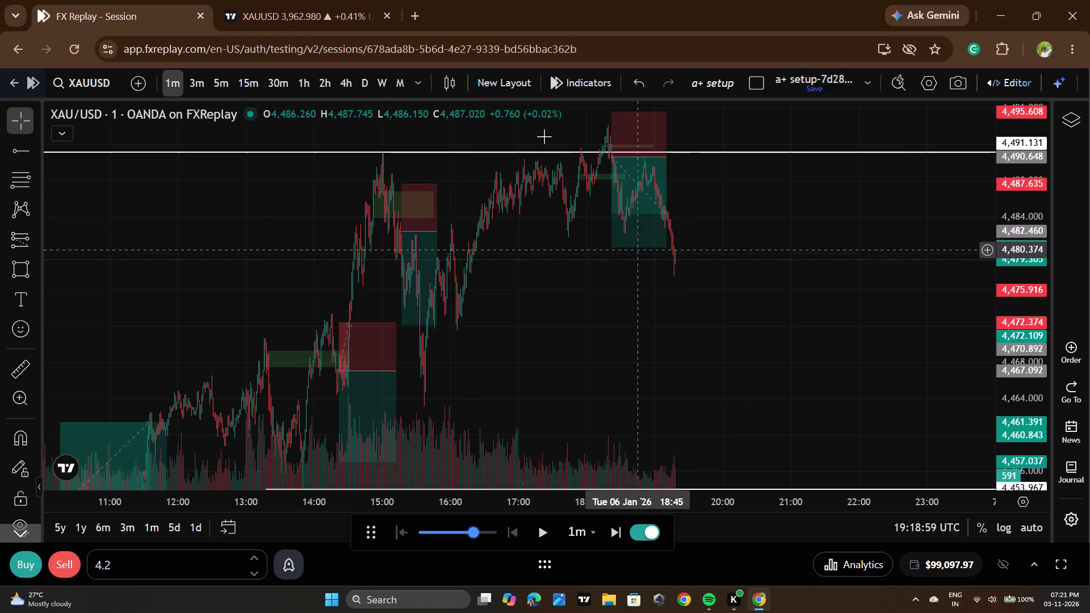
scroll(1022, 179, "up", 3)
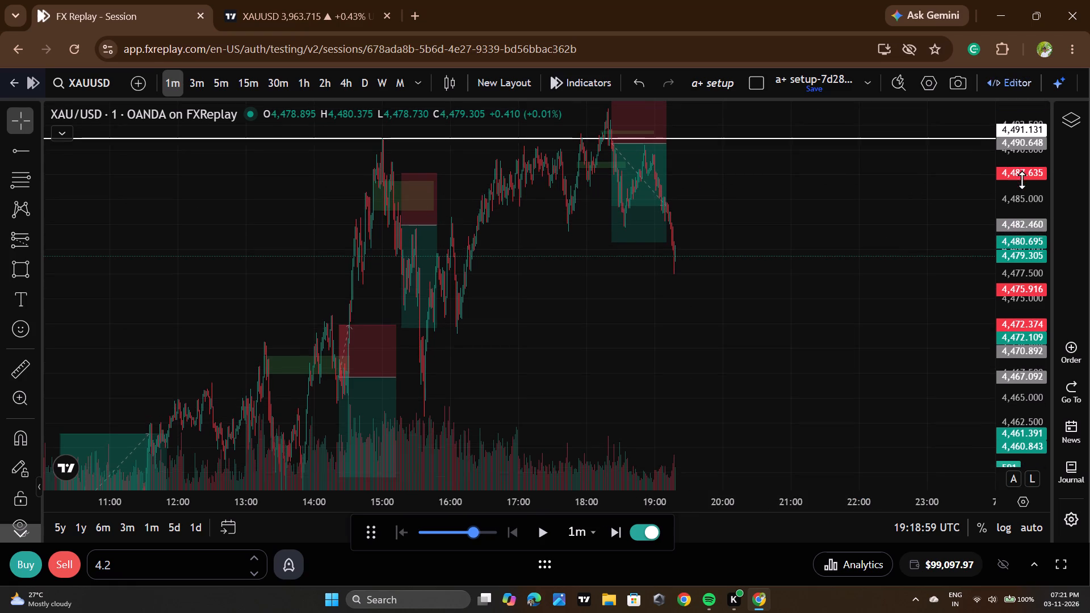
scroll(1022, 180, "up", 1)
left_click_drag(847, 173, 853, 212)
scroll(1044, 165, "down", 1)
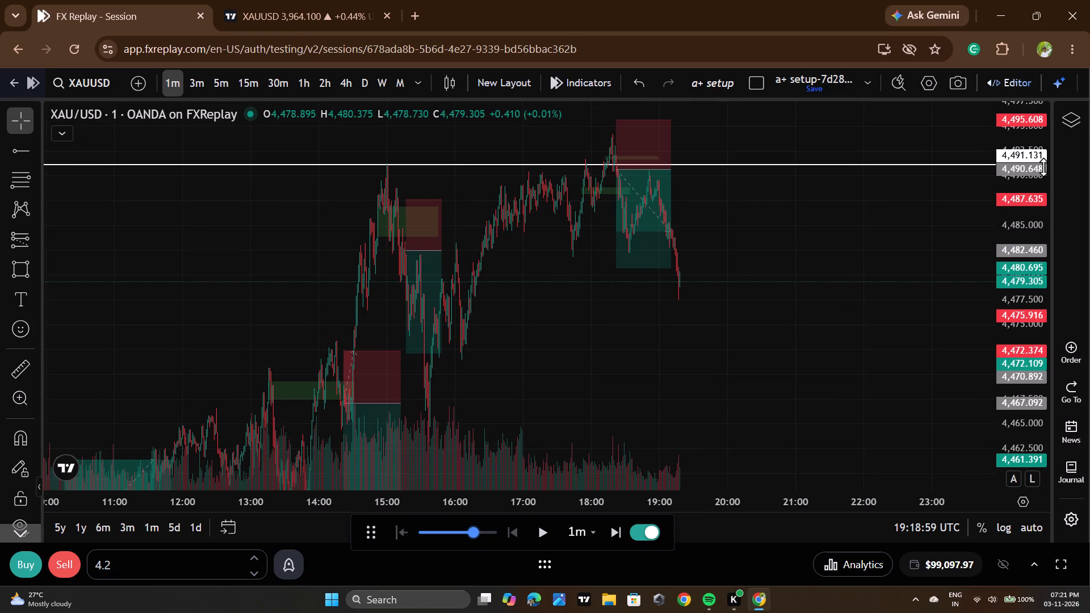
scroll(1043, 167, "down", 1)
scroll(791, 158, "down", 1)
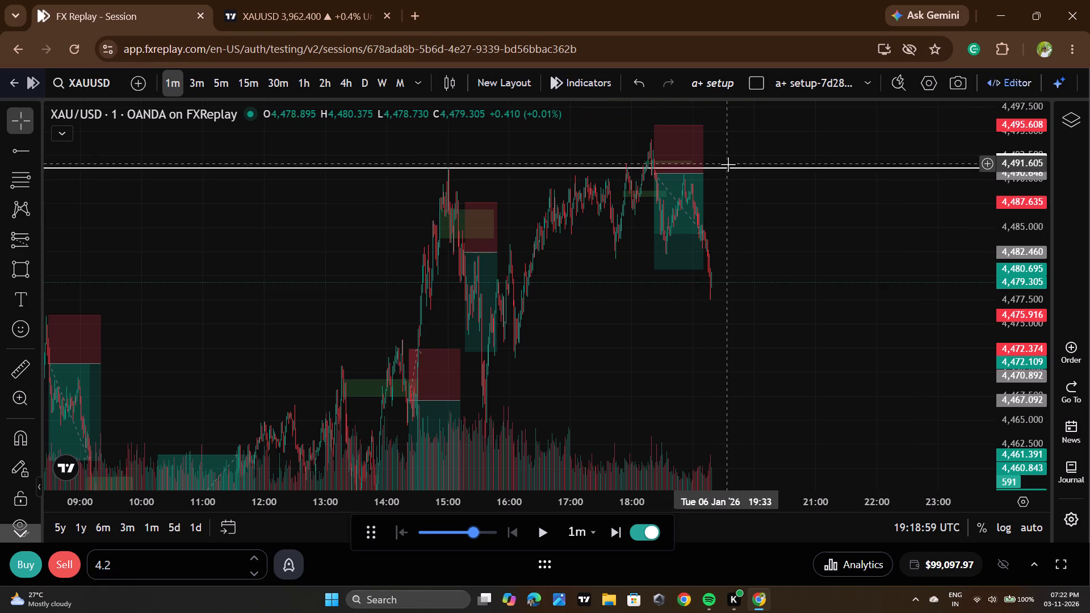
Extend the most recent short position's end time to just past the latest candle, at about 19:20.
left_click_drag(701, 174, 715, 175)
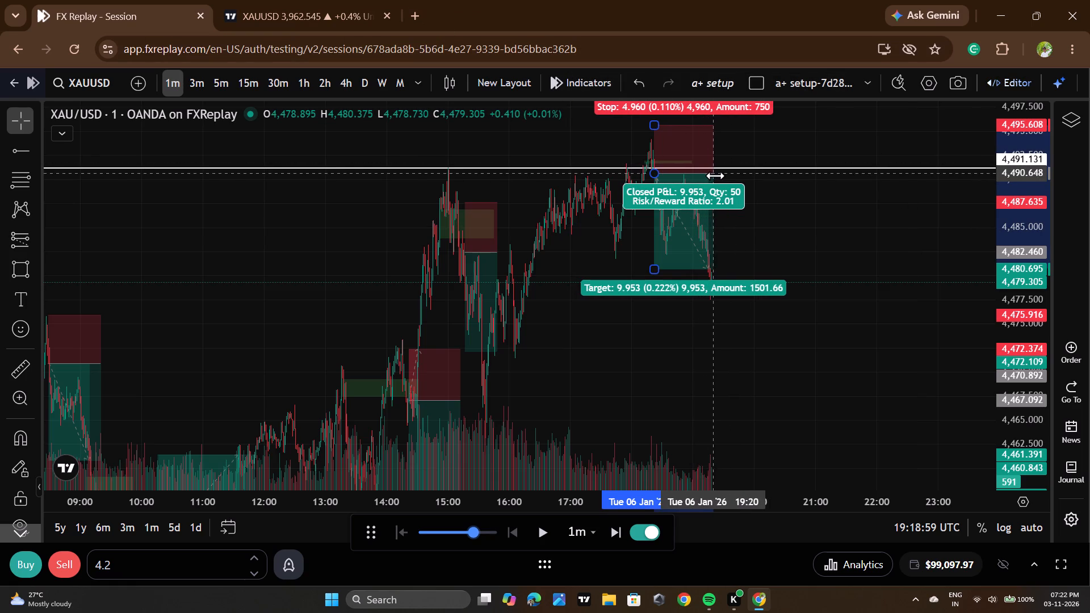
left_click_drag(715, 175, 716, 175)
left_click(754, 244)
Examine the wider 6 January XAU/USD price action, including the earlier trade positions, marked zones and horizontal levels.
left_click_drag(879, 276, 881, 325)
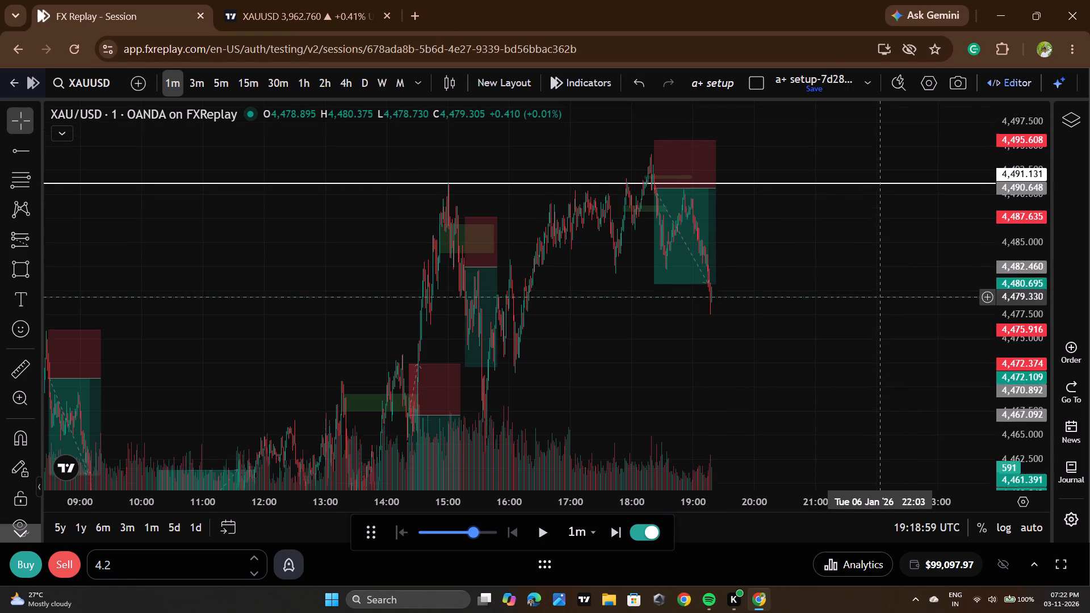
left_click_drag(881, 325, 881, 333)
scroll(817, 192, "down", 1)
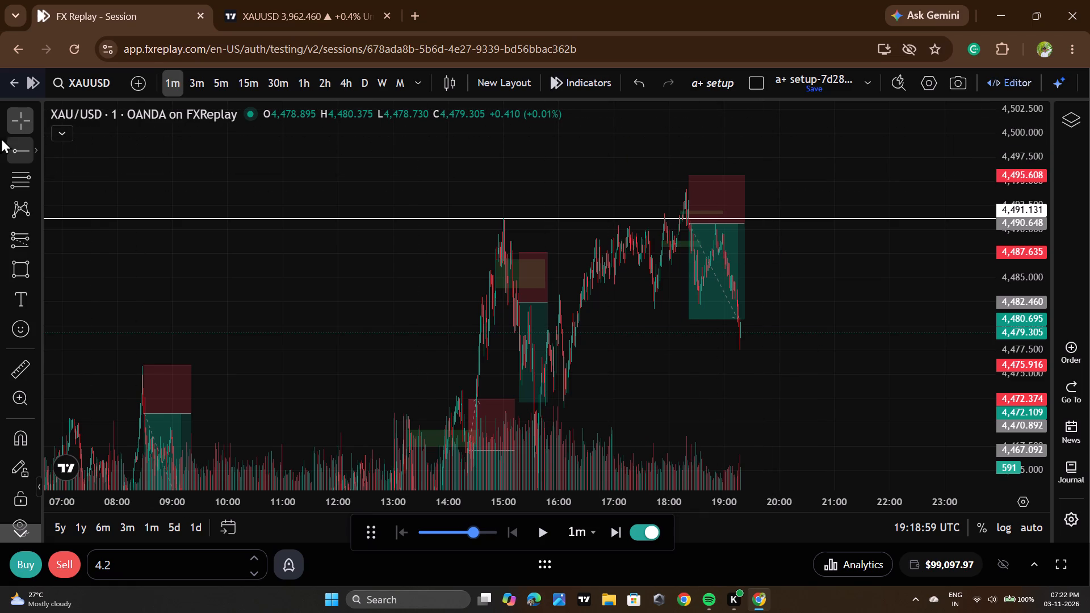
left_click(61, 135)
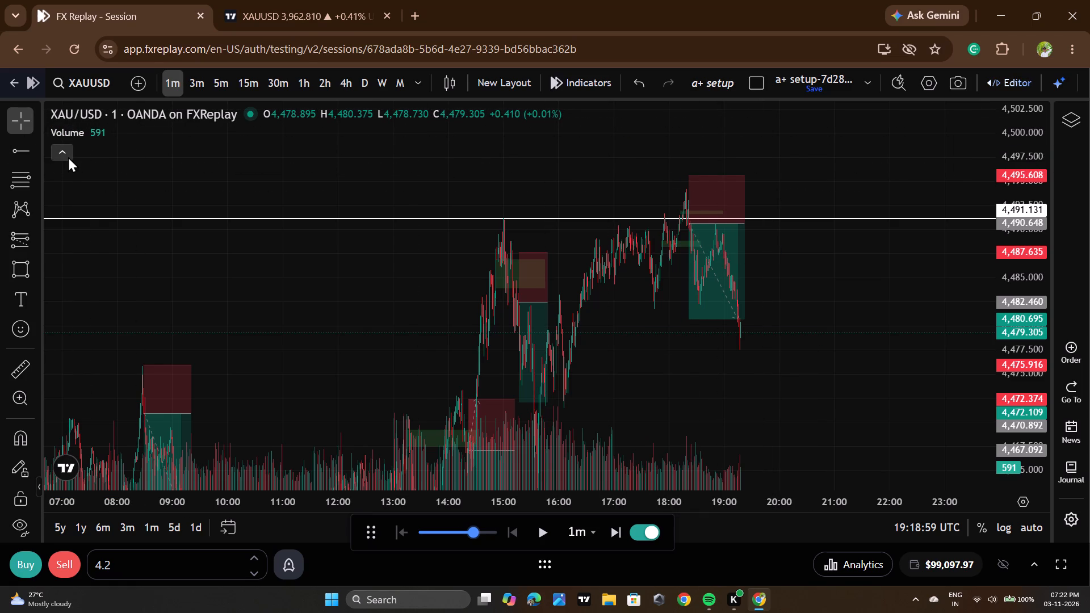
left_click(68, 157)
scroll(366, 228, "down", 4)
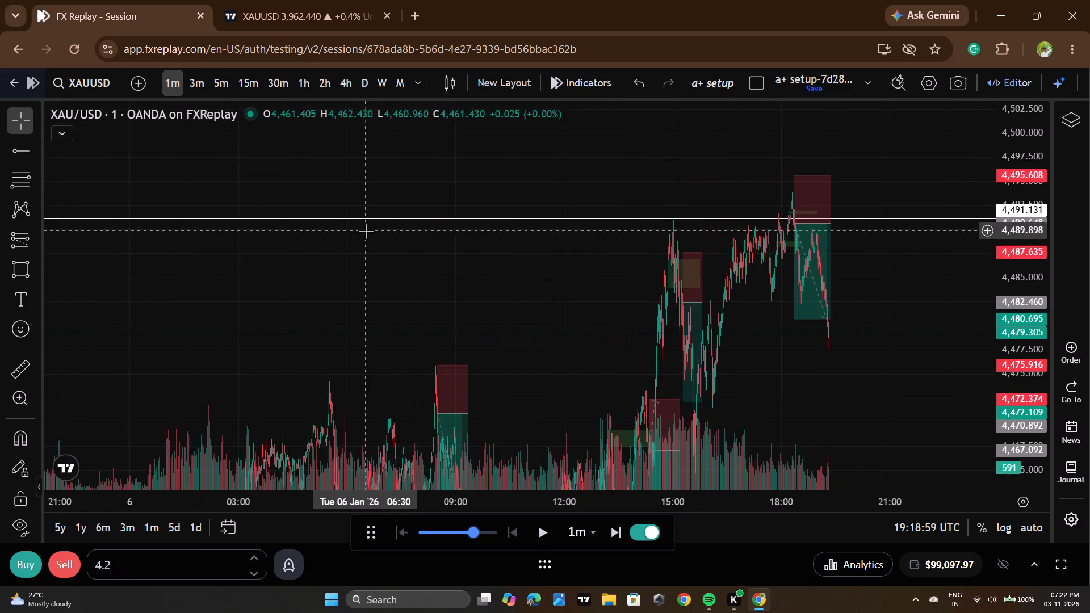
scroll(1019, 242, "down", 12)
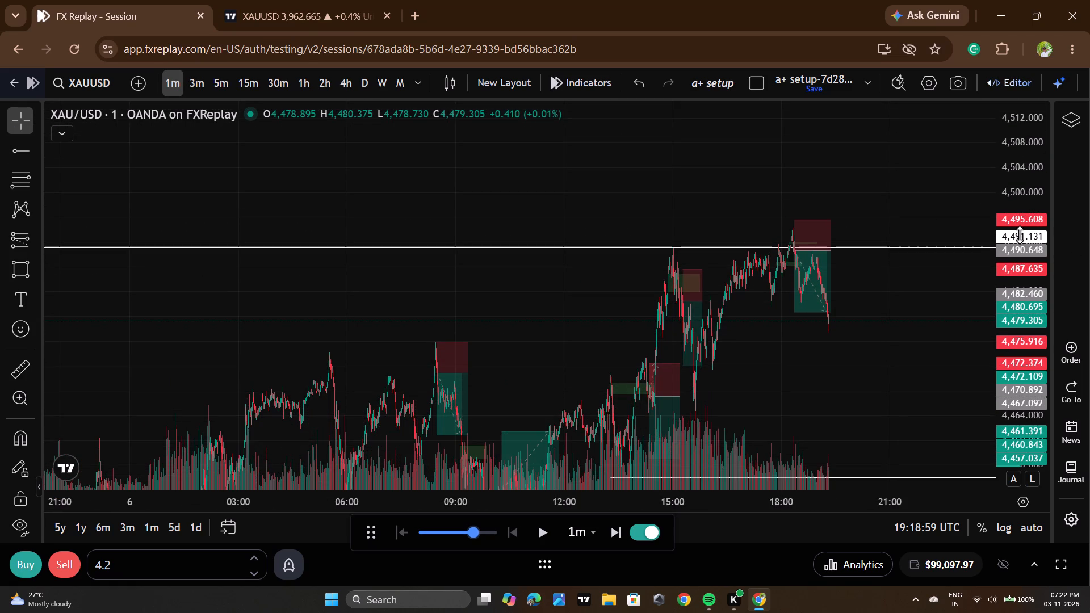
scroll(1020, 234, "down", 2)
scroll(698, 246, "down", 6)
scroll(630, 262, "down", 2)
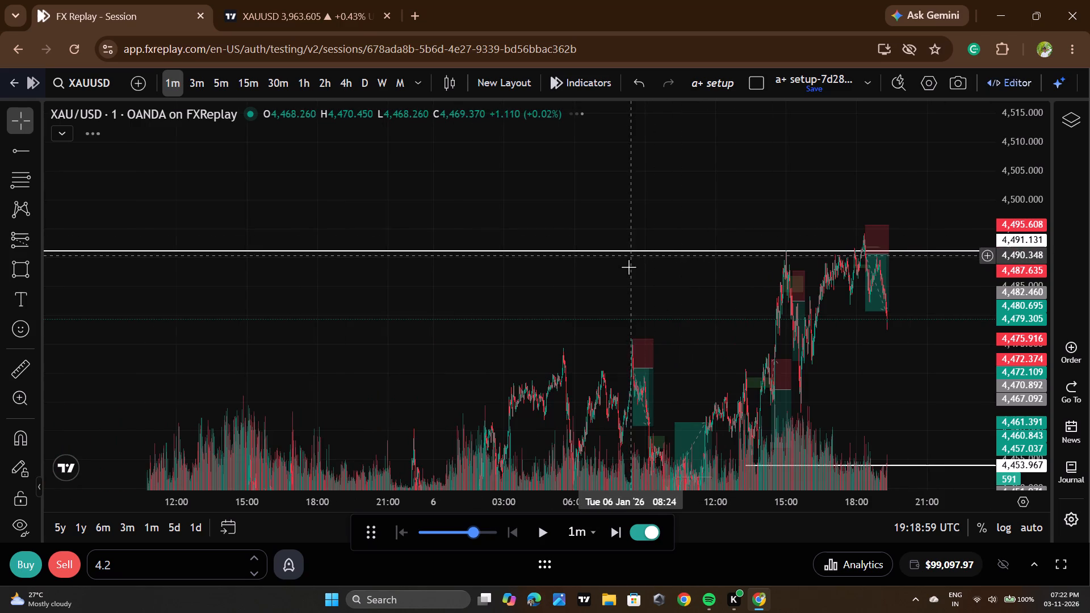
scroll(628, 267, "down", 3)
left_click_drag(670, 299, 588, 215)
scroll(753, 280, "up", 5)
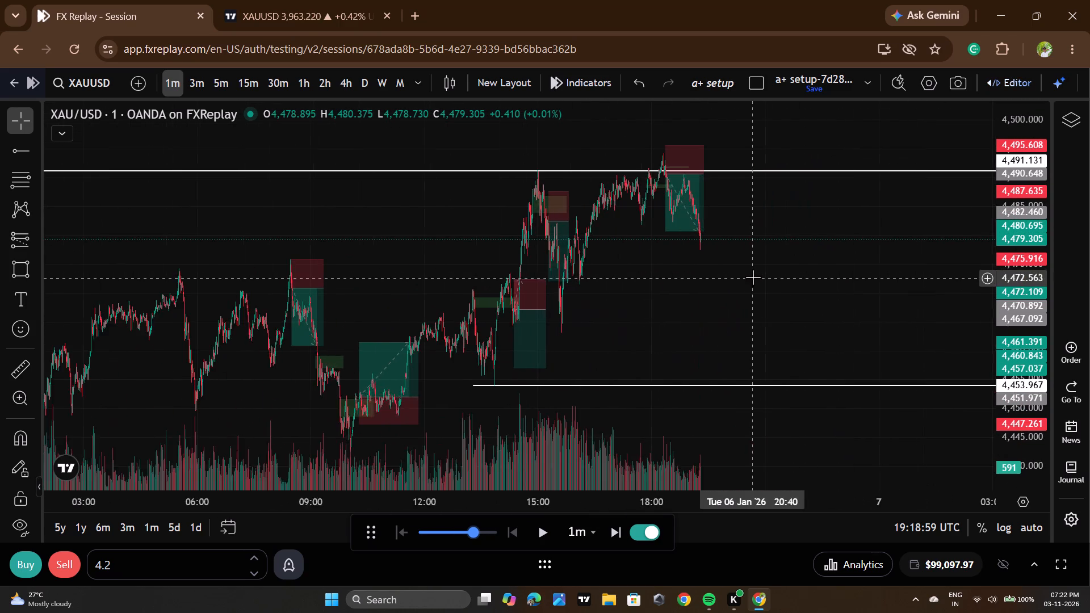
scroll(753, 276, "up", 5)
left_click_drag(601, 330, 724, 293)
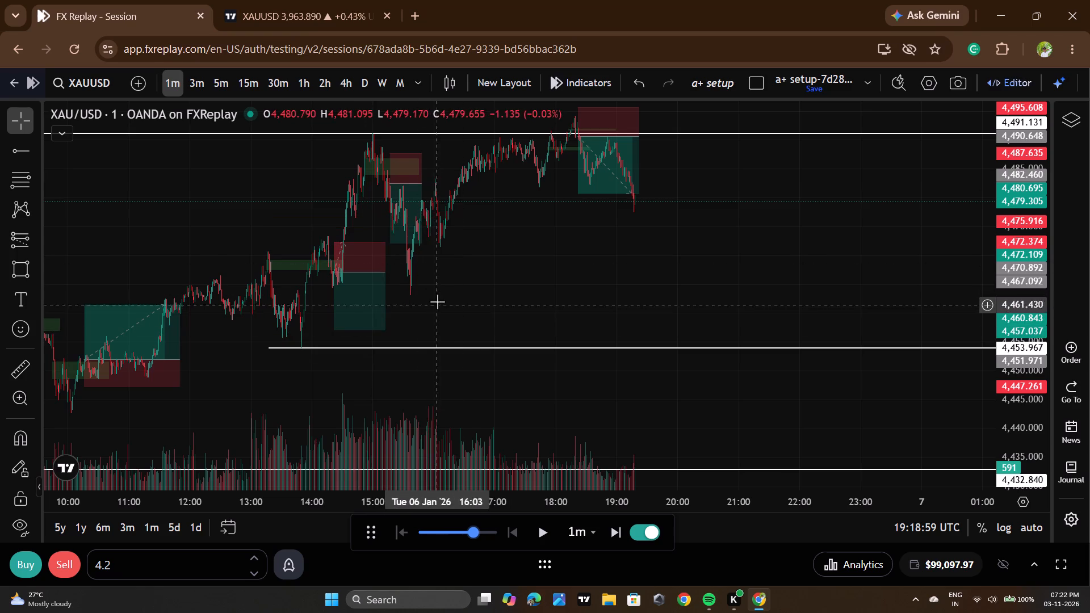
scroll(487, 247, "down", 2)
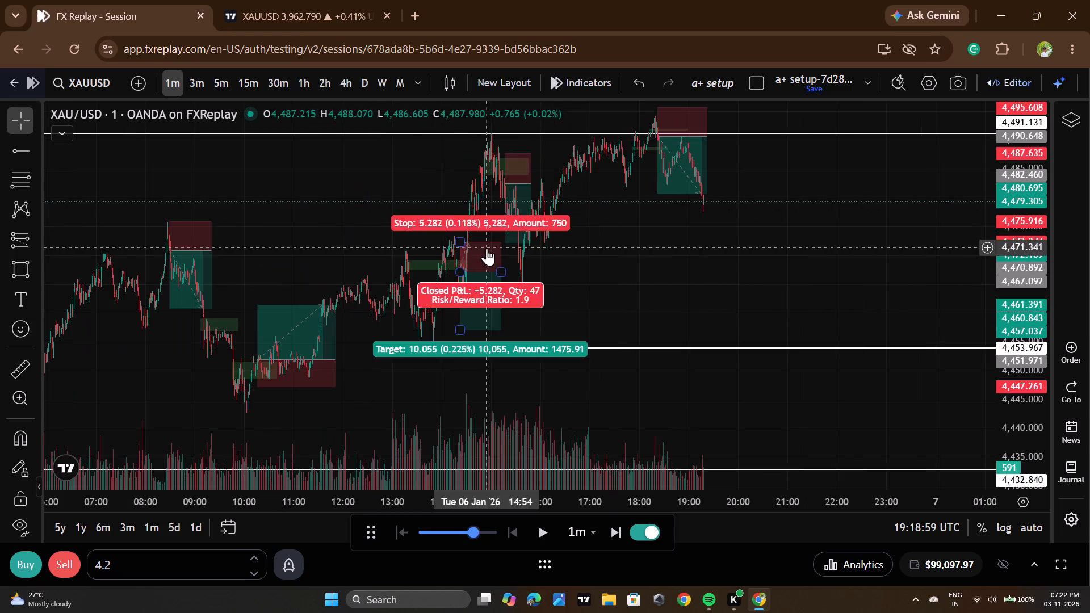
Measure the price move from the swing low near 15:41 at about 4,463 to the upper horizontal level near 4,491, then clear the measurement.
left_click(11, 363)
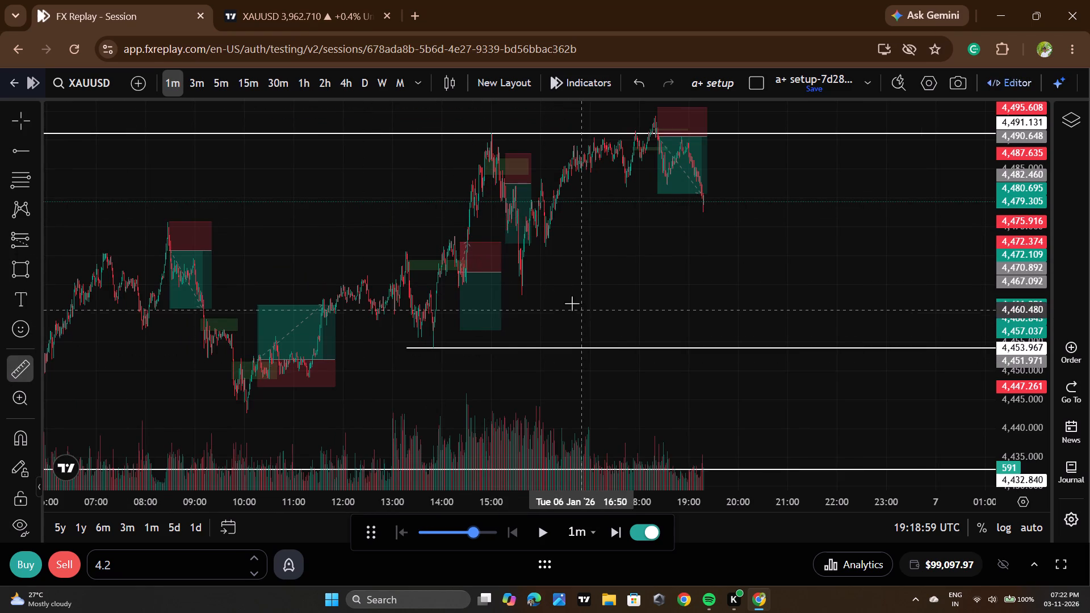
left_click(525, 294)
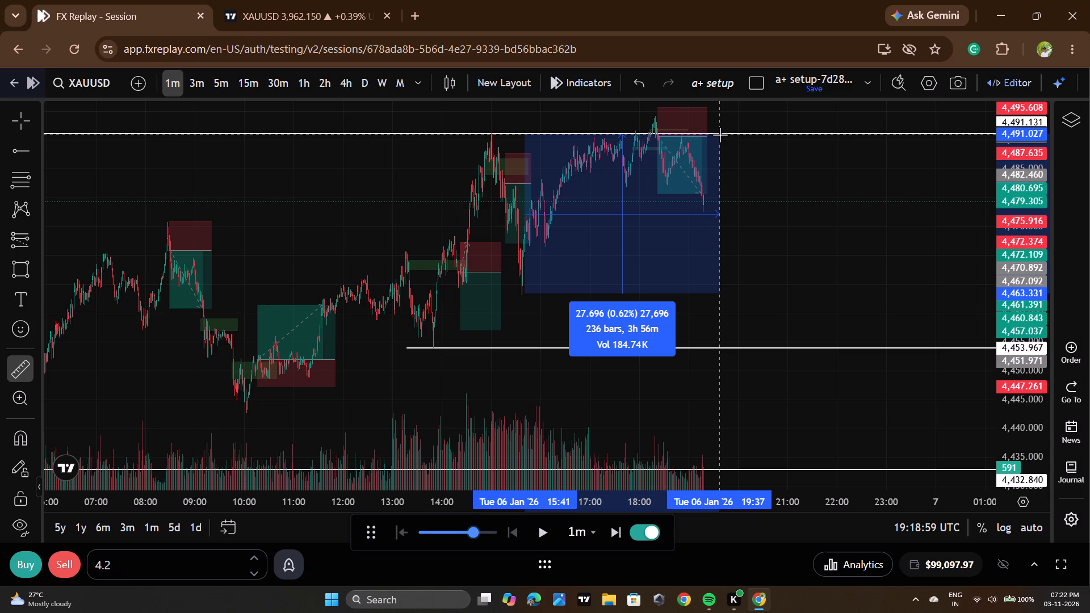
left_click(720, 135)
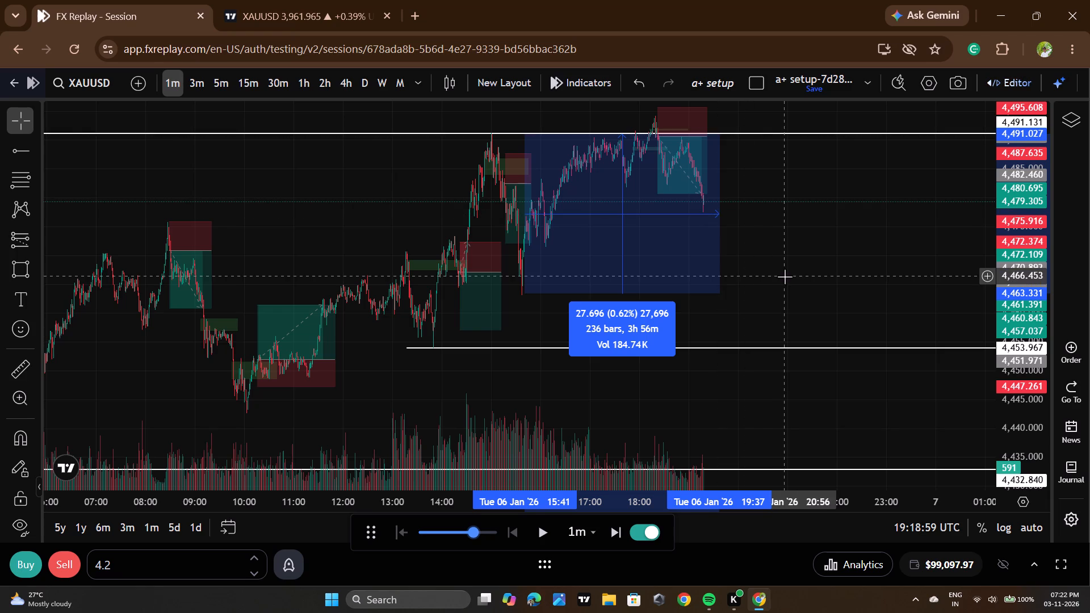
left_click(785, 277)
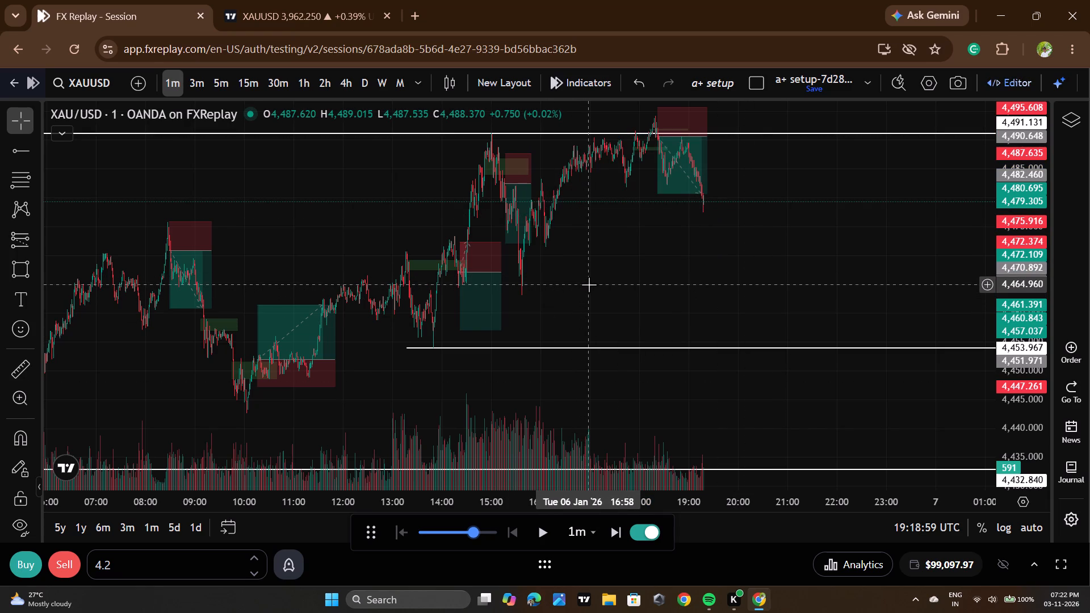
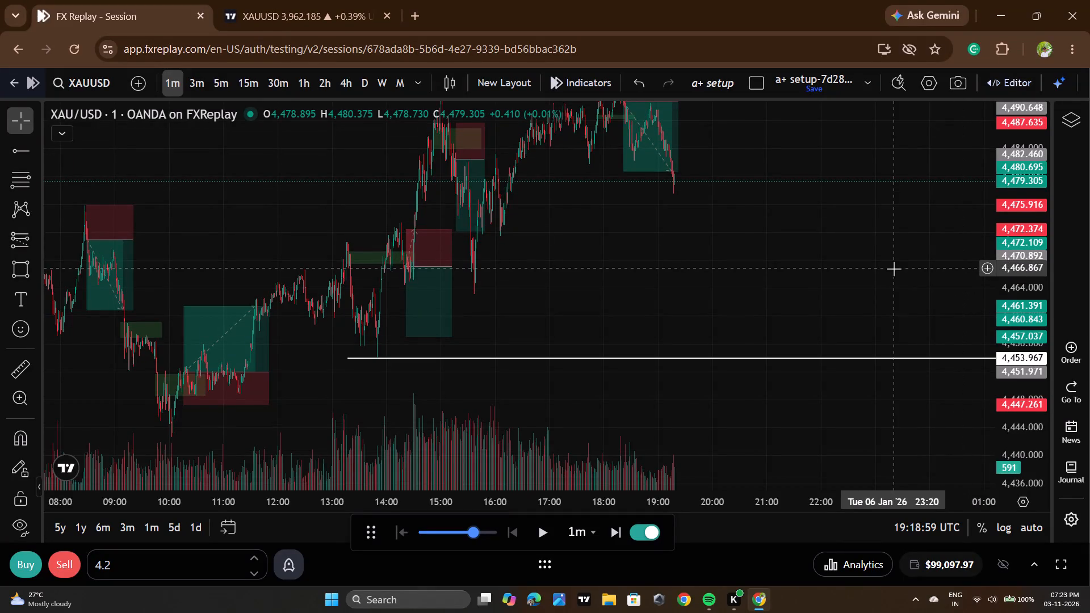
Play the one-minute XAU/USD replay forward to about 21:01 UTC on 6 January and pause it.
scroll(894, 267, "up", 1)
left_click_drag(890, 263, 907, 339)
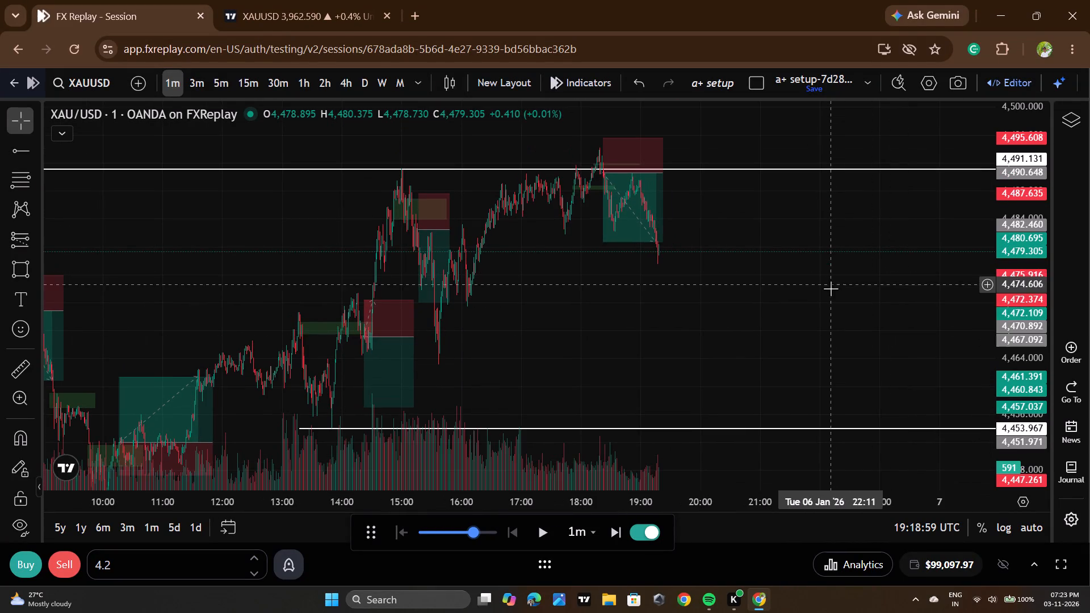
scroll(829, 304, "down", 1)
scroll(1018, 300, "up", 2)
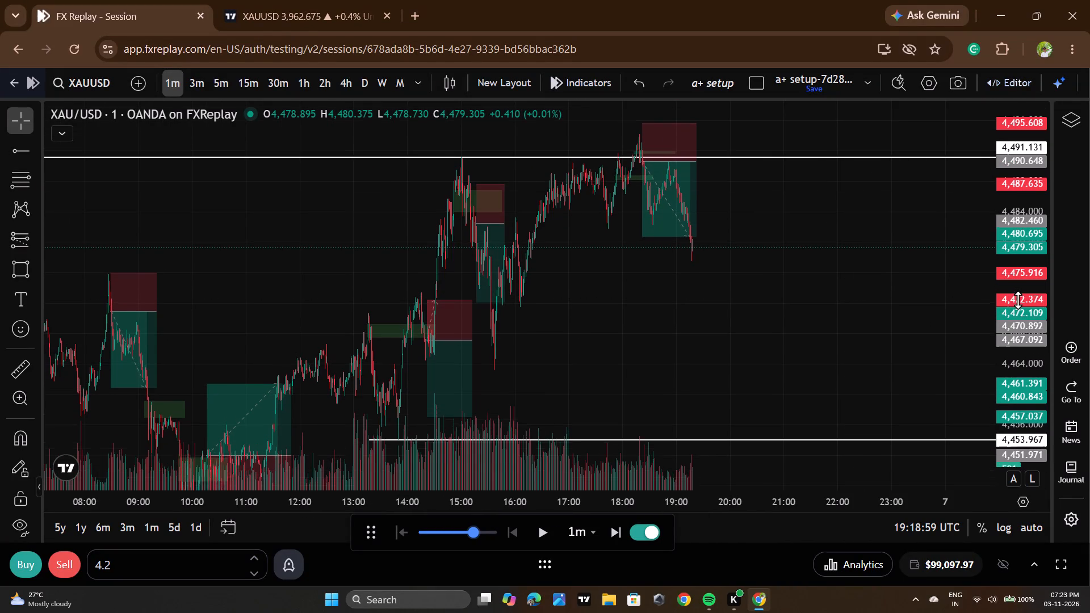
scroll(1018, 300, "up", 1)
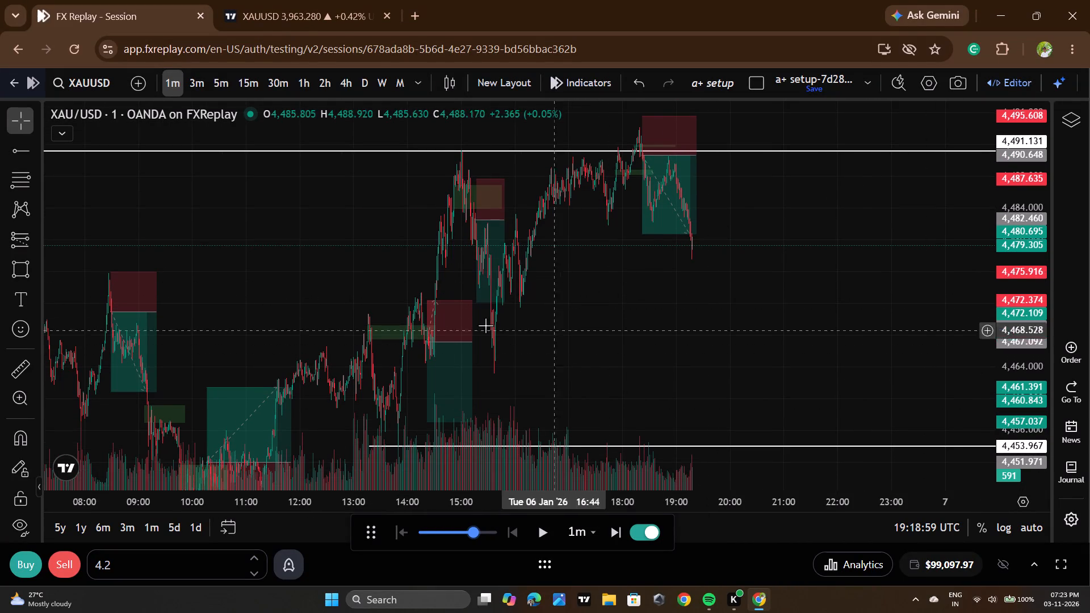
left_click(528, 526)
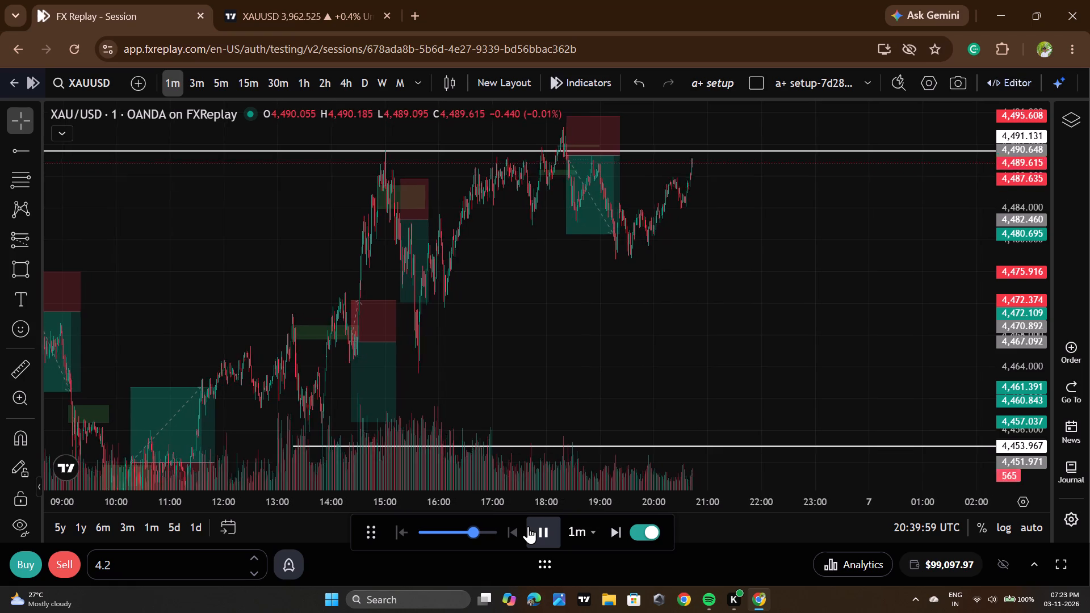
left_click(528, 526)
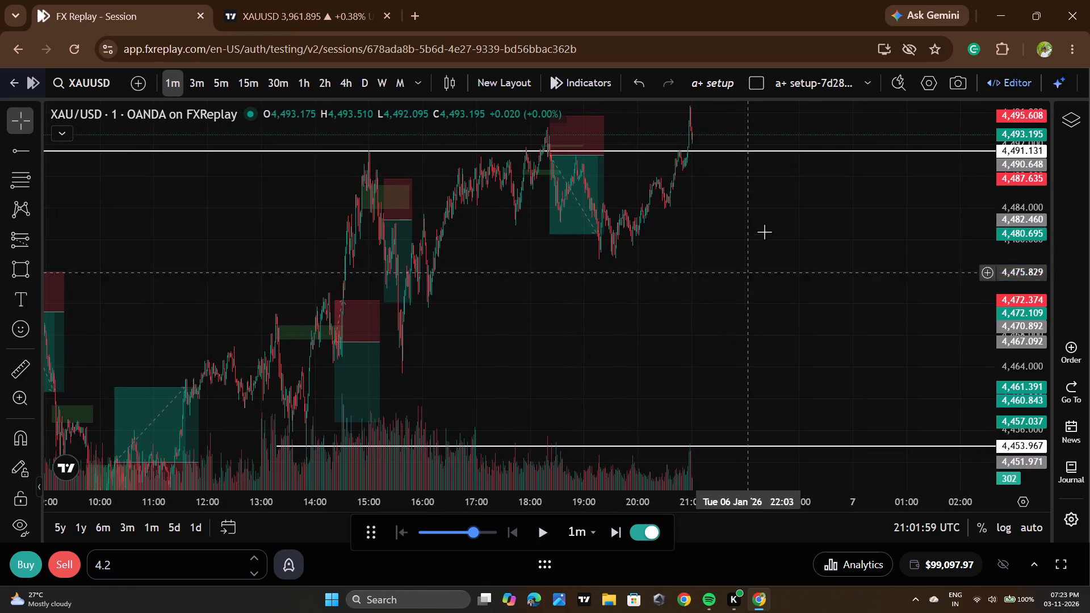
Move the upper horizontal level to about 4,494.15, in line with the swing high near 18:20.
scroll(765, 231, "down", 1)
left_click_drag(815, 259, 831, 379)
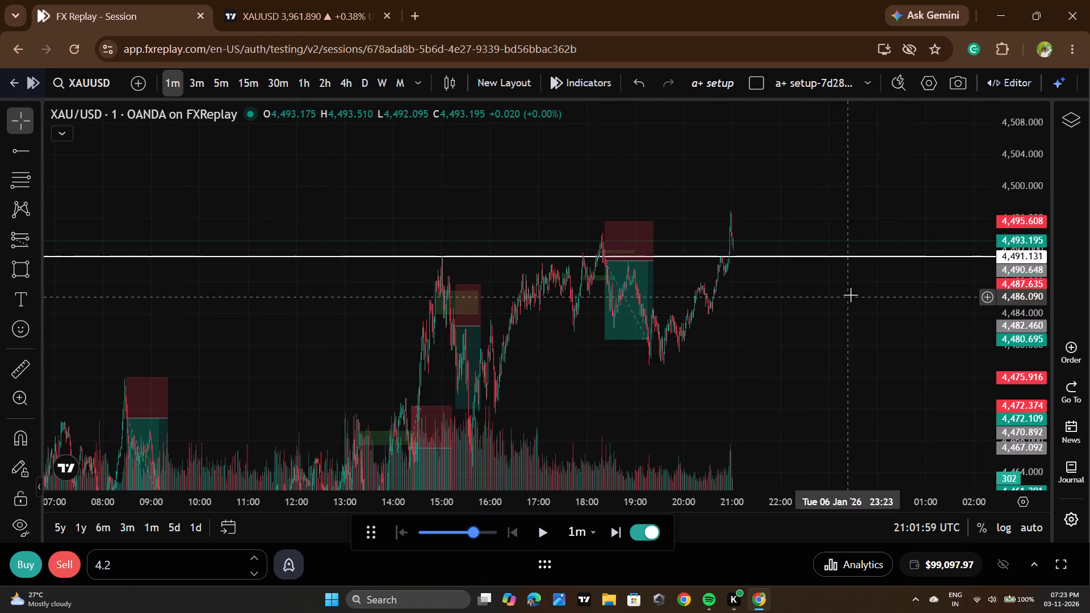
scroll(852, 276, "up", 4)
scroll(1029, 246, "up", 16)
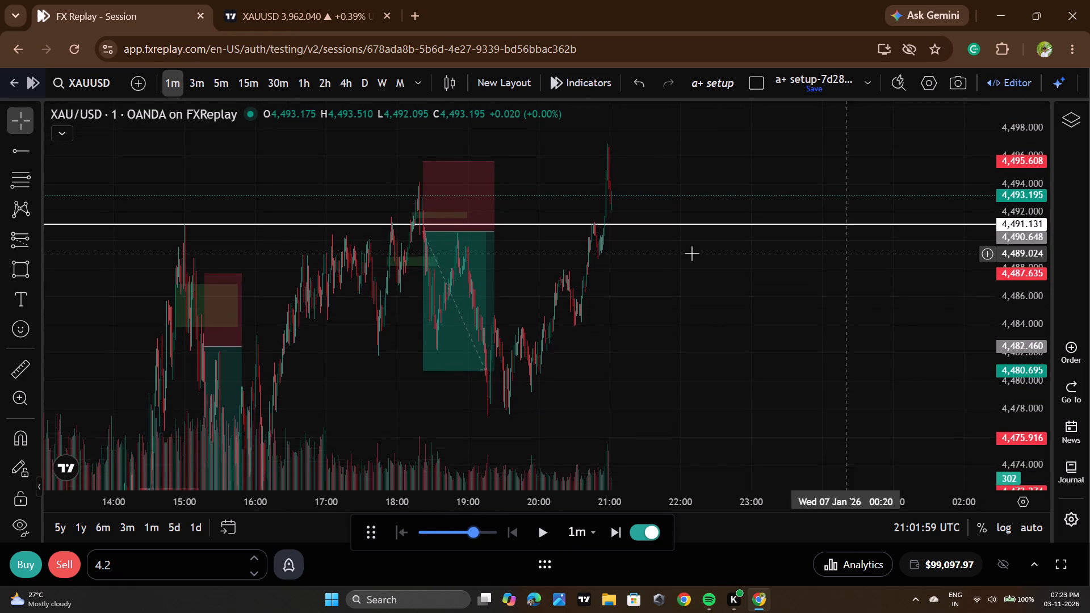
scroll(691, 253, "up", 8)
left_click_drag(468, 297, 726, 316)
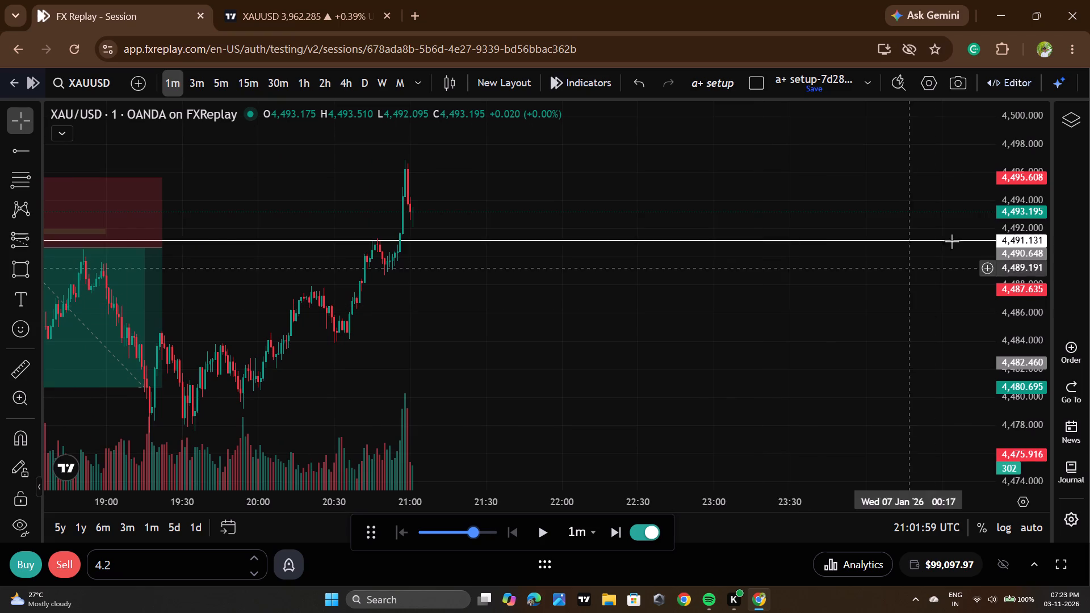
scroll(1006, 204, "up", 6)
scroll(645, 196, "up", 3)
left_click_drag(528, 358, 532, 358)
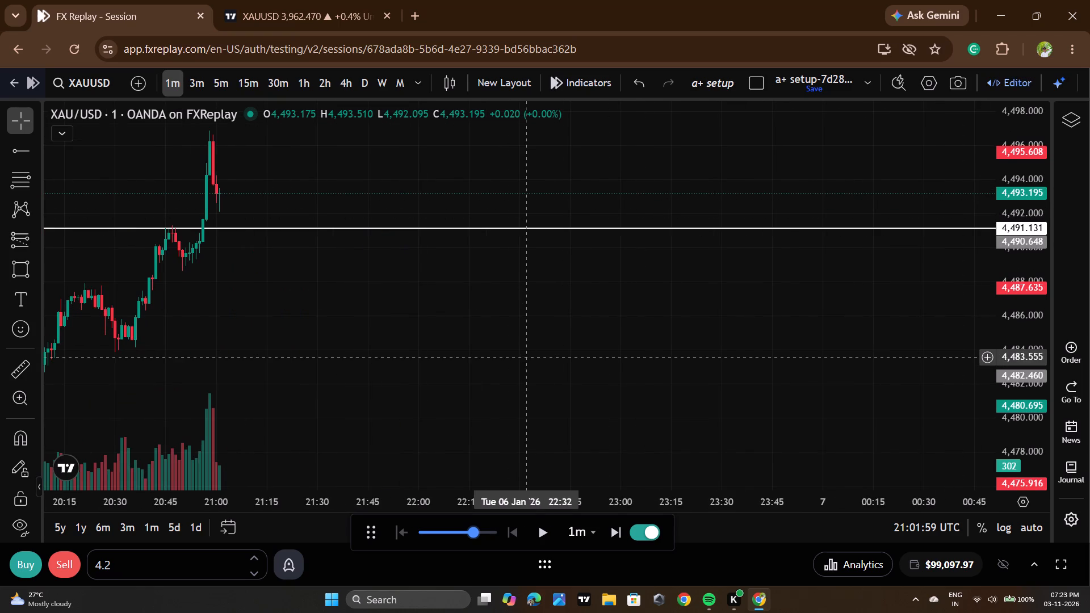
left_click_drag(532, 358, 794, 363)
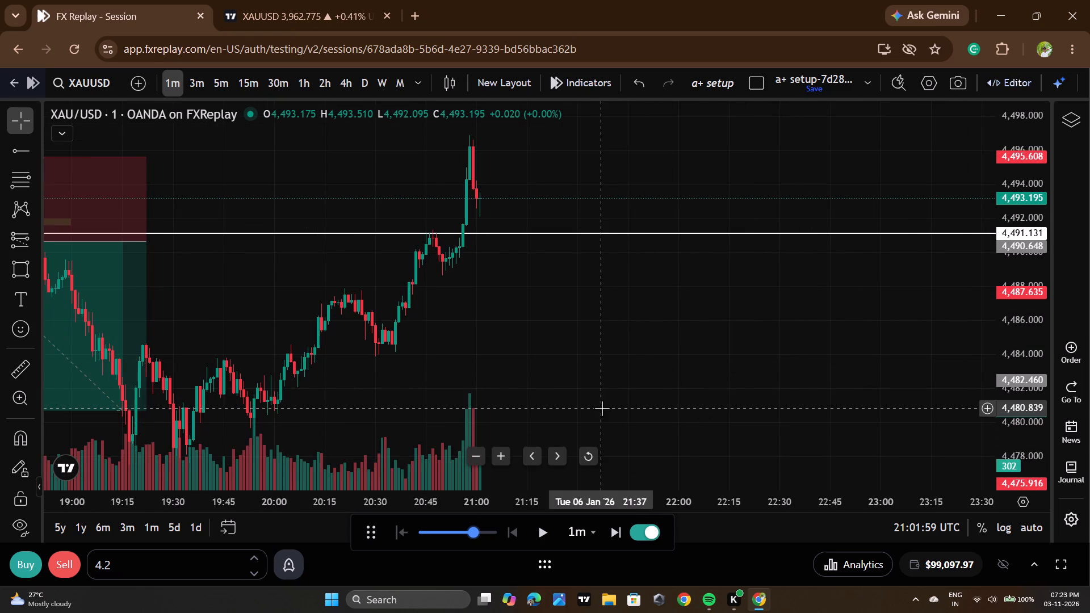
scroll(602, 408, "down", 2)
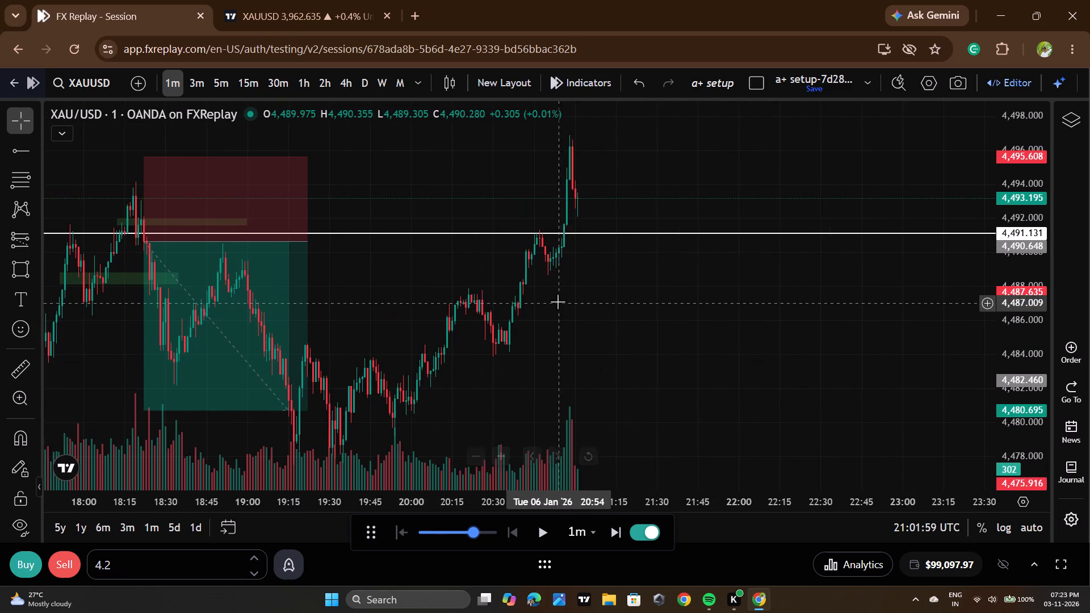
left_click(672, 233)
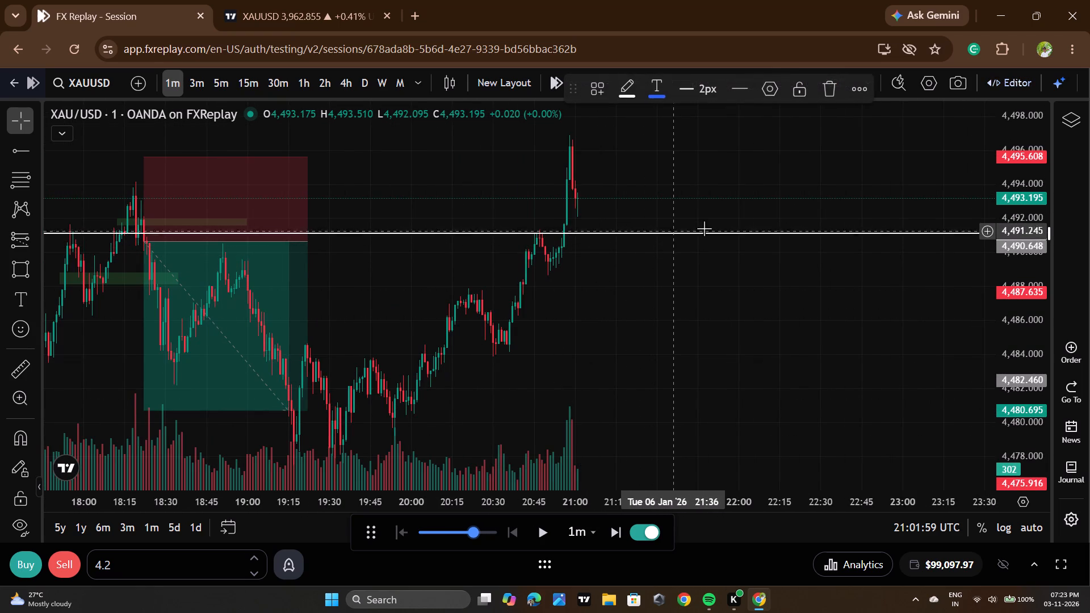
left_click_drag(703, 233, 745, 182)
left_click_drag(731, 207, 727, 219)
Draw a rectangle zone below the upper horizontal level, from 20:48 to 21:57, between about 4,491.66 and 4,493.78.
scroll(681, 323, "up", 1)
left_click_drag(681, 423, 699, 423)
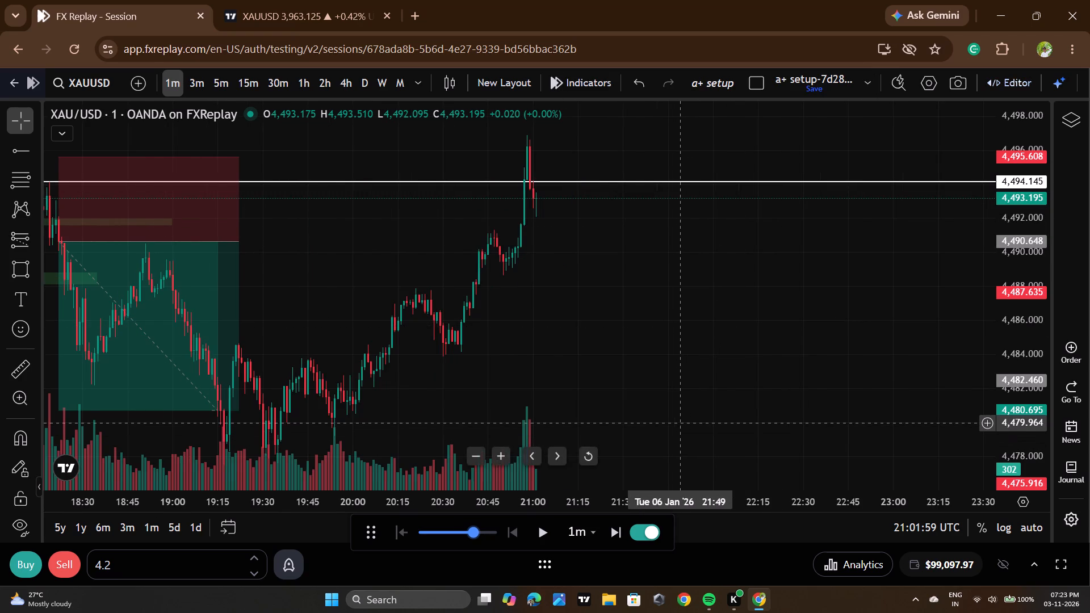
left_click_drag(699, 423, 799, 423)
scroll(726, 362, "up", 4)
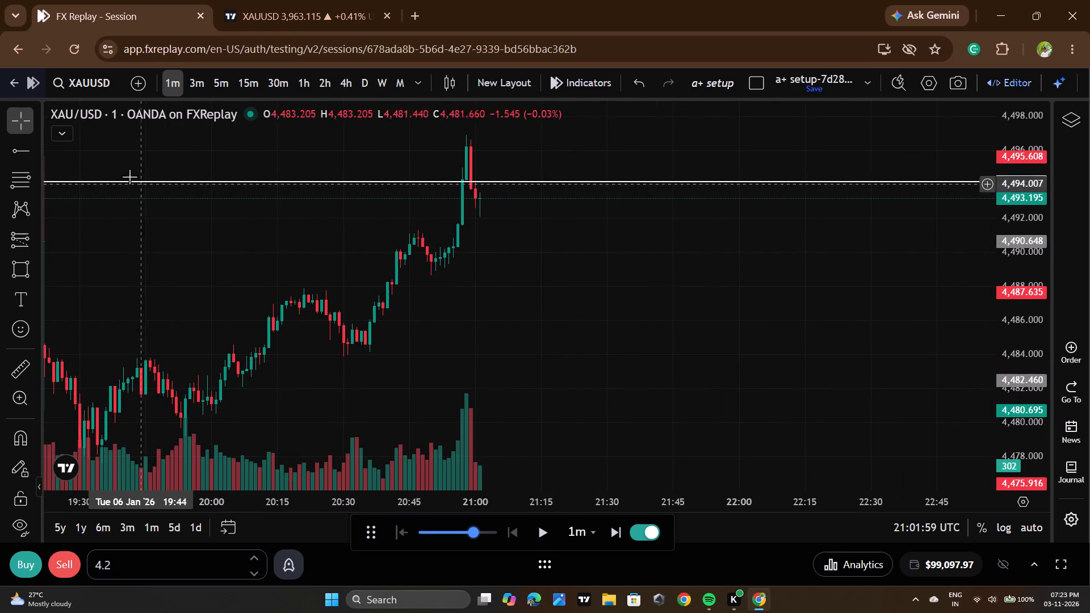
left_click_drag(9, 270, 18, 270)
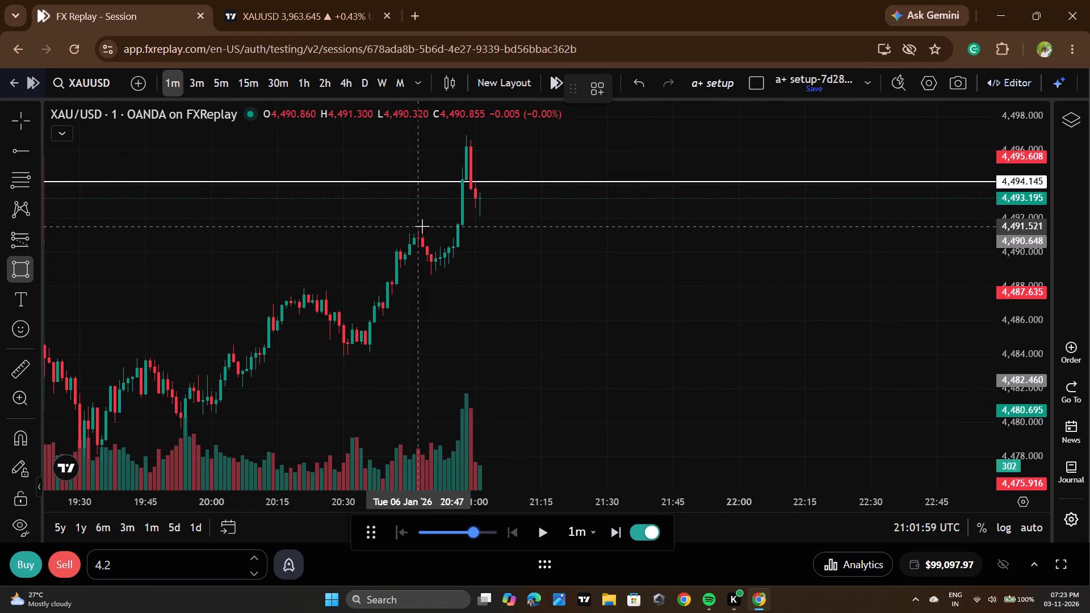
left_click(424, 225)
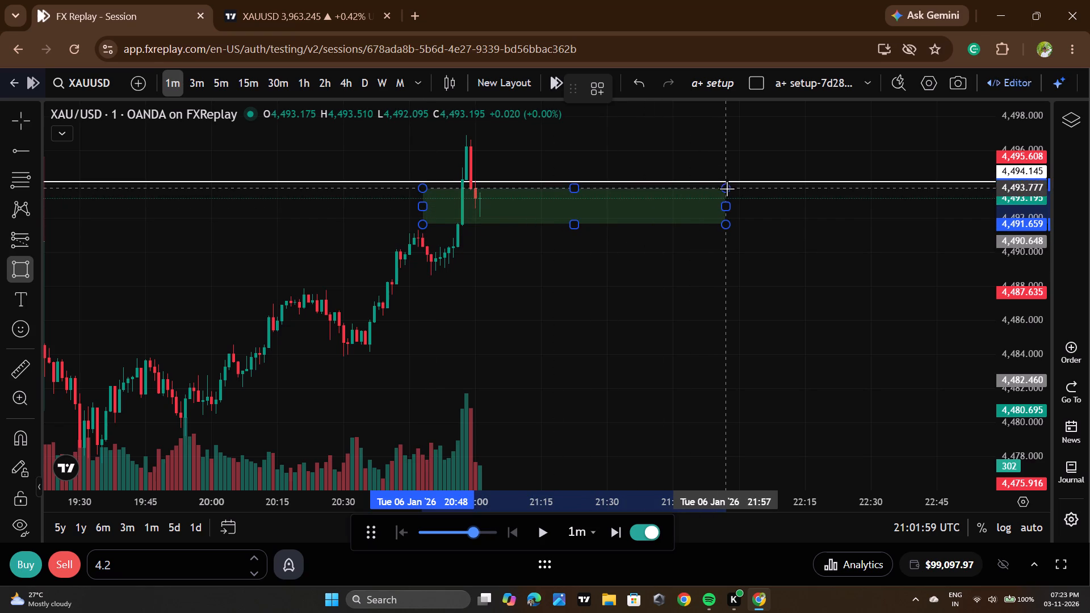
left_click(727, 188)
left_click(757, 232)
Advance the replay in short bursts to about 21:42 UTC on 6 January and pause it.
double_click(534, 529)
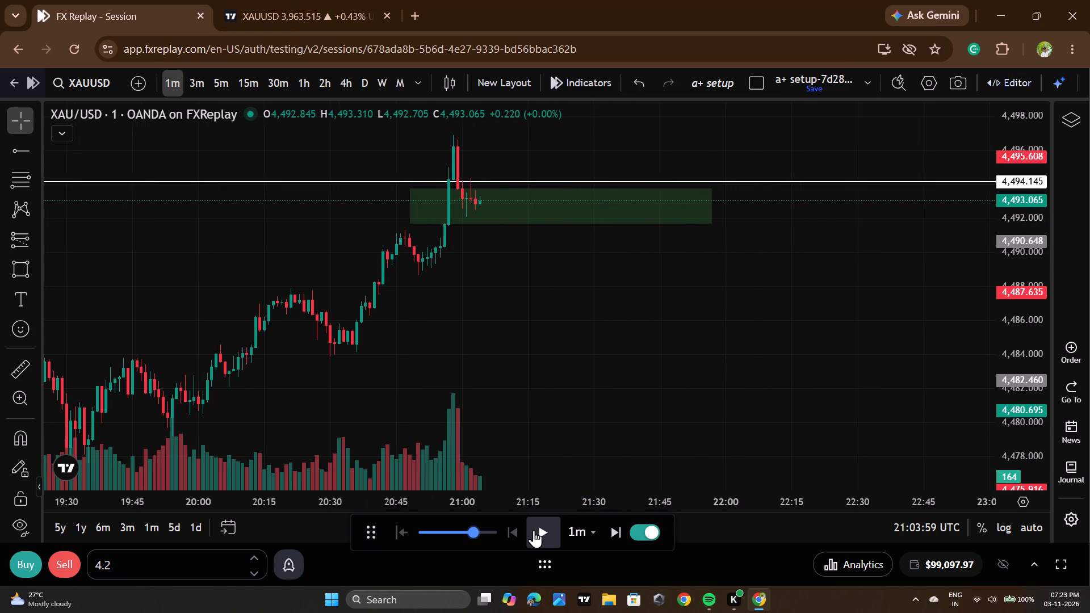
double_click(534, 530)
left_click(534, 530)
left_click(534, 530)
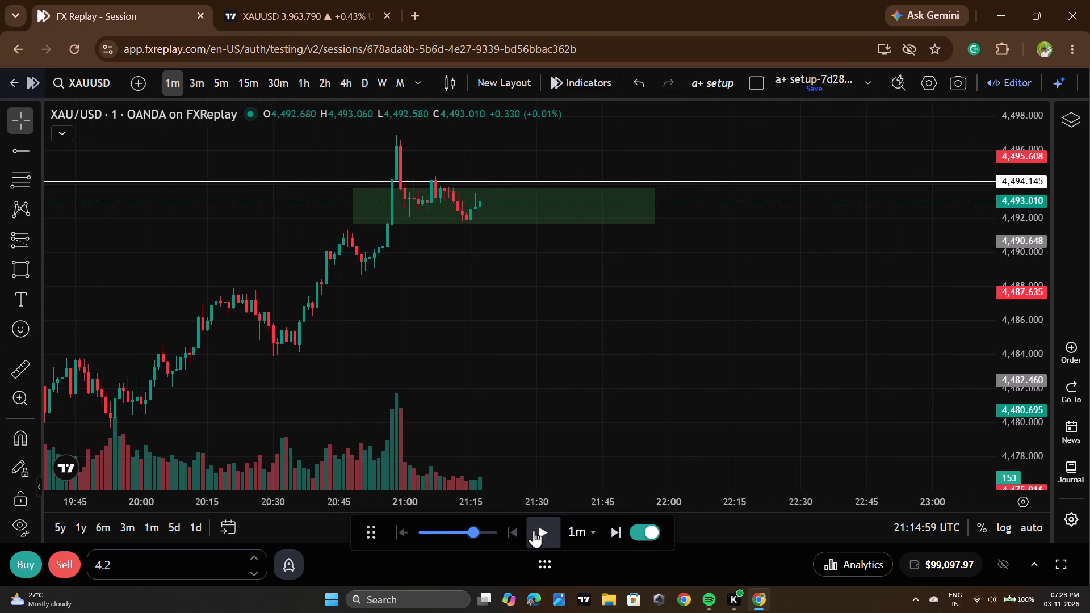
left_click(534, 530)
left_click(534, 530)
left_click(533, 530)
left_click(533, 530)
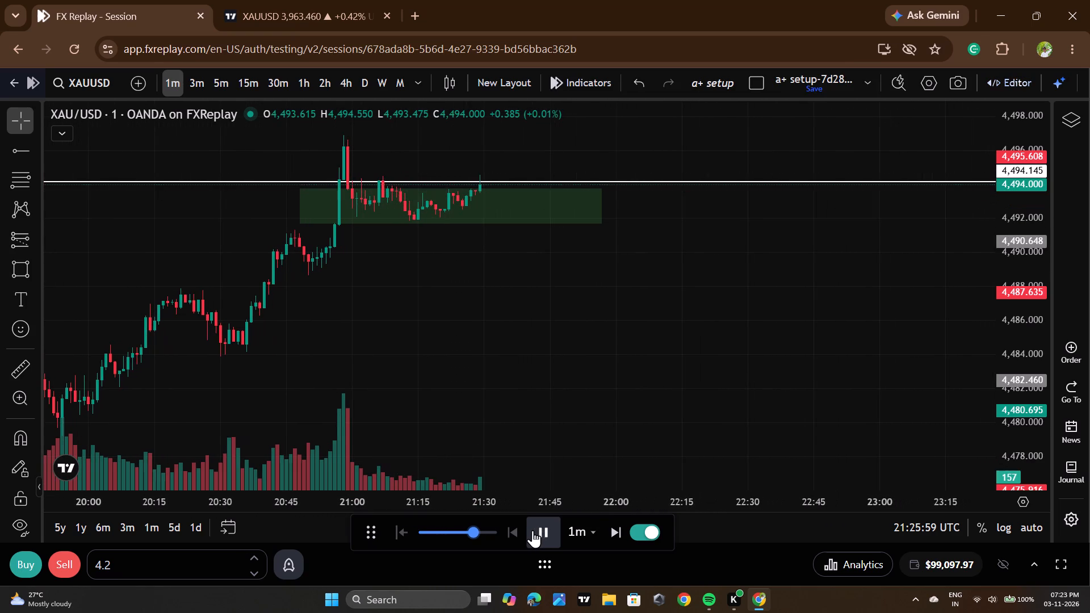
left_click(531, 530)
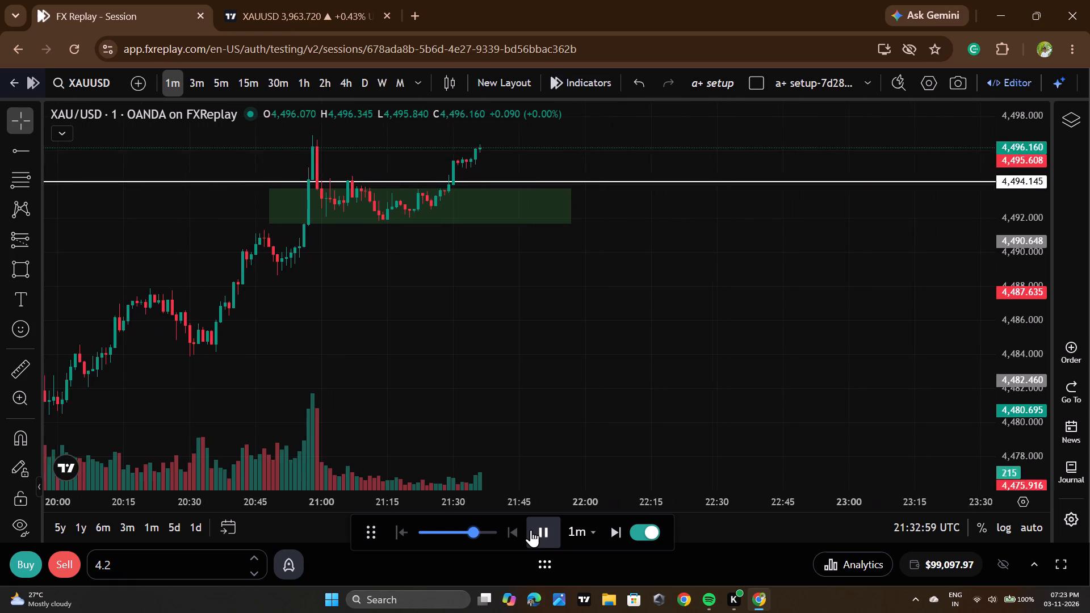
left_click(531, 530)
Continue the replay with brief pauses to about 23:56 UTC on 6 January and pause it.
scroll(578, 415, "down", 5)
scroll(667, 401, "down", 3)
left_click_drag(864, 388, 865, 392)
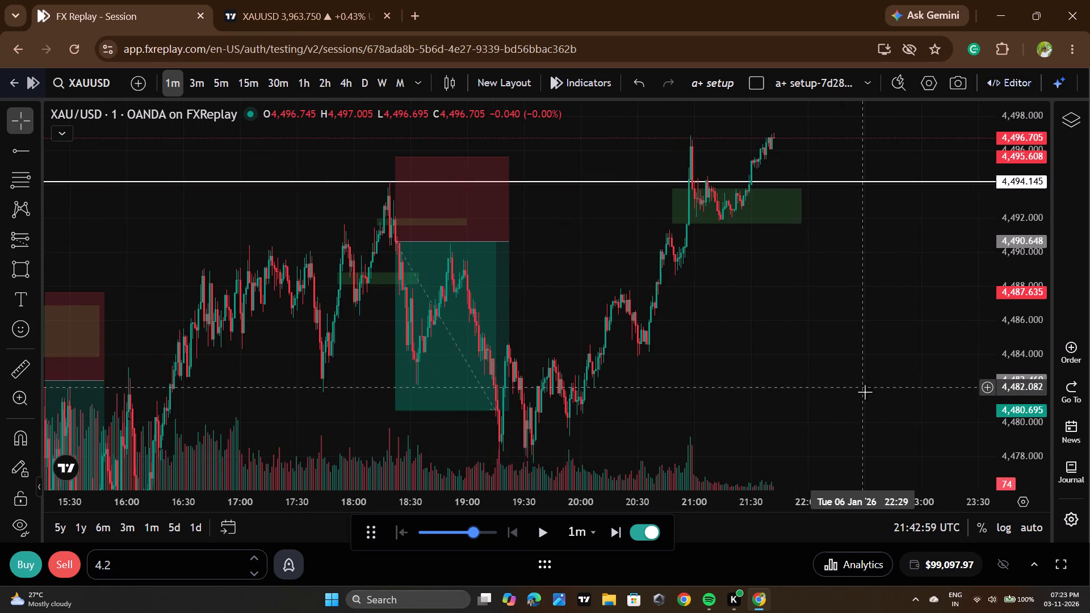
left_click_drag(865, 392, 863, 432)
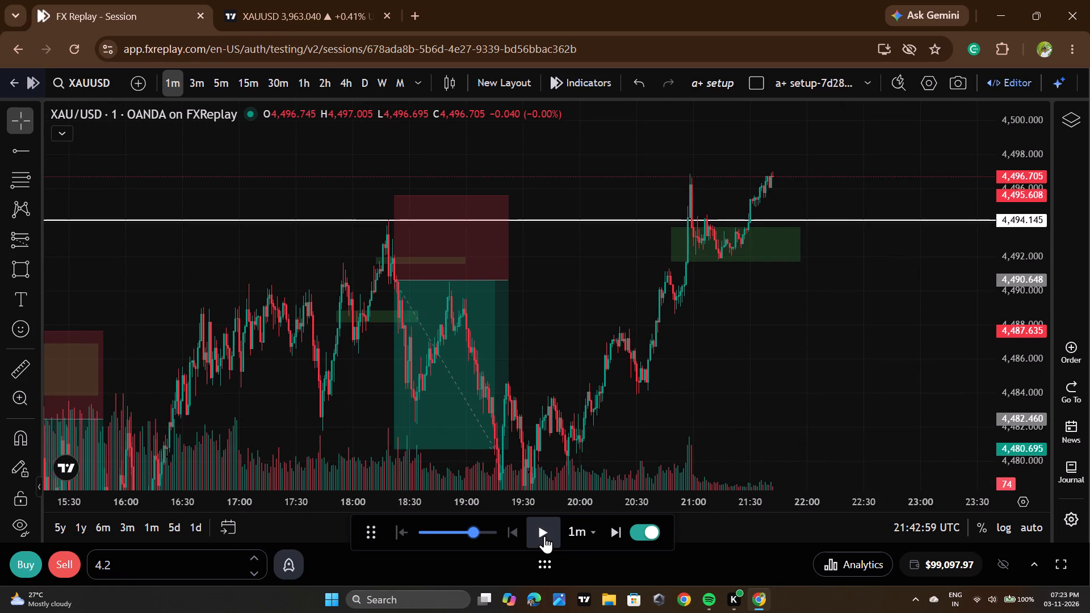
left_click(544, 536)
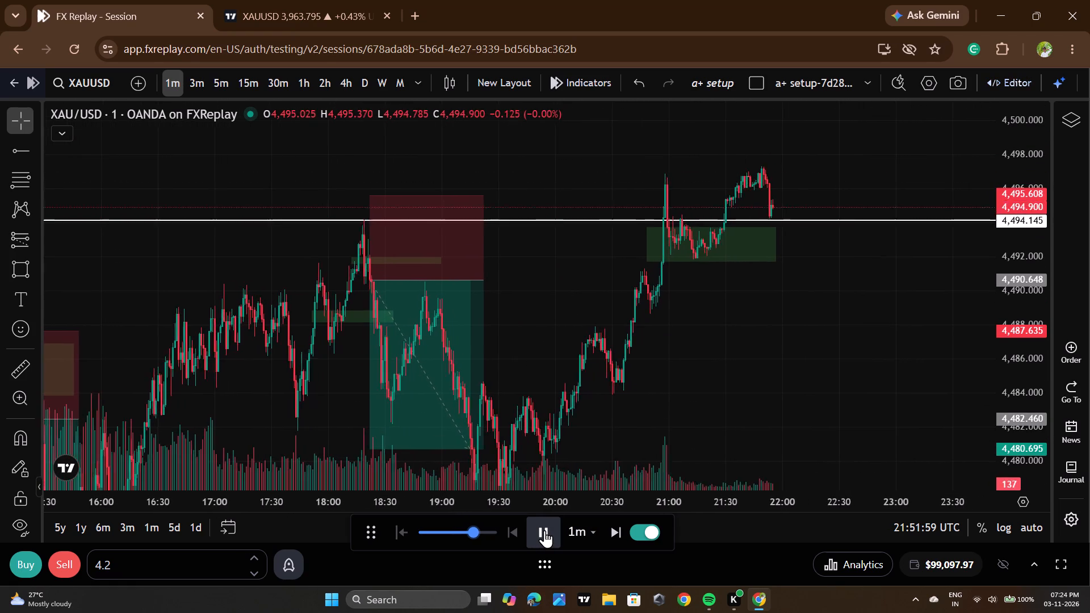
left_click(544, 530)
left_click(544, 527)
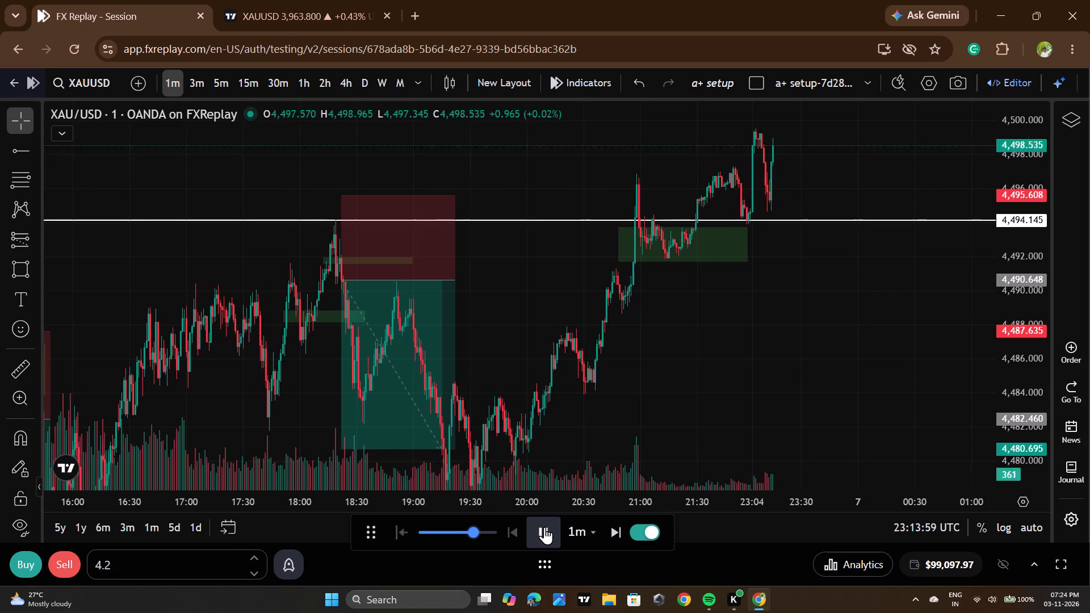
left_click(544, 527)
left_click(553, 543)
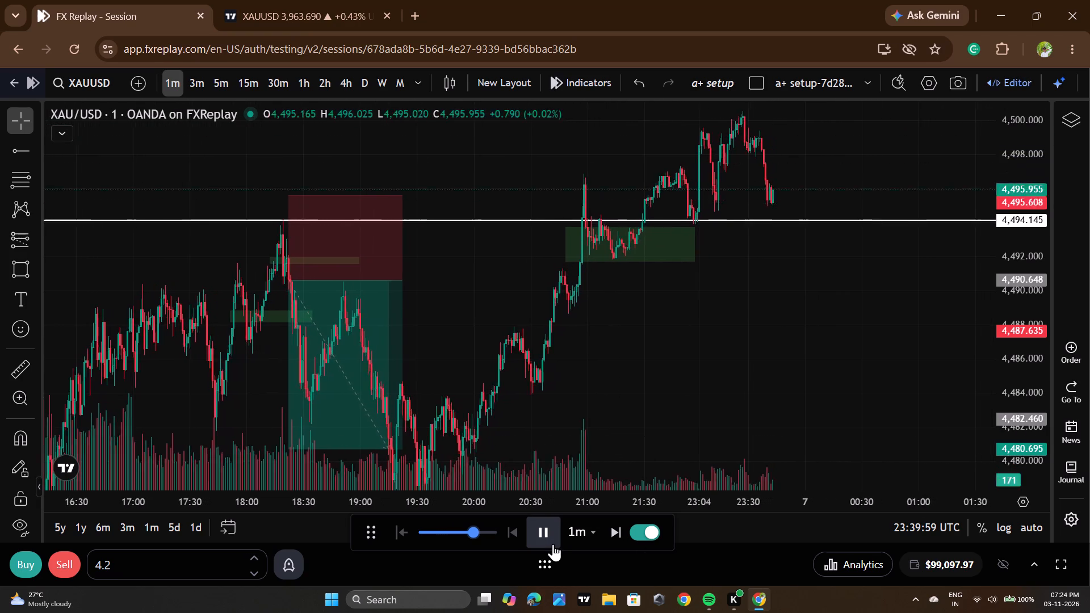
left_click(553, 544)
left_click(553, 544)
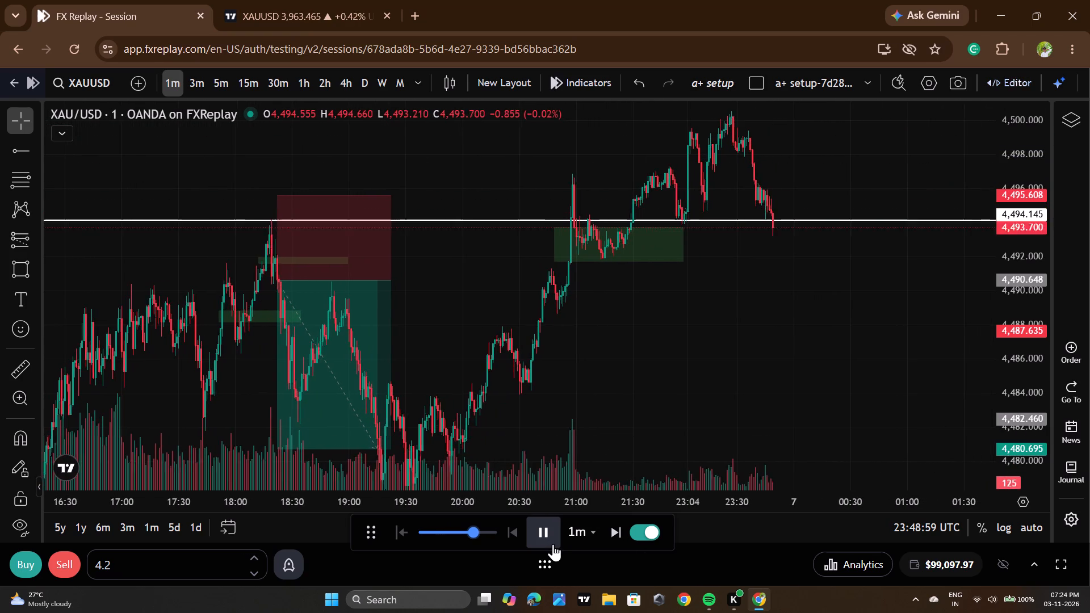
left_click(553, 544)
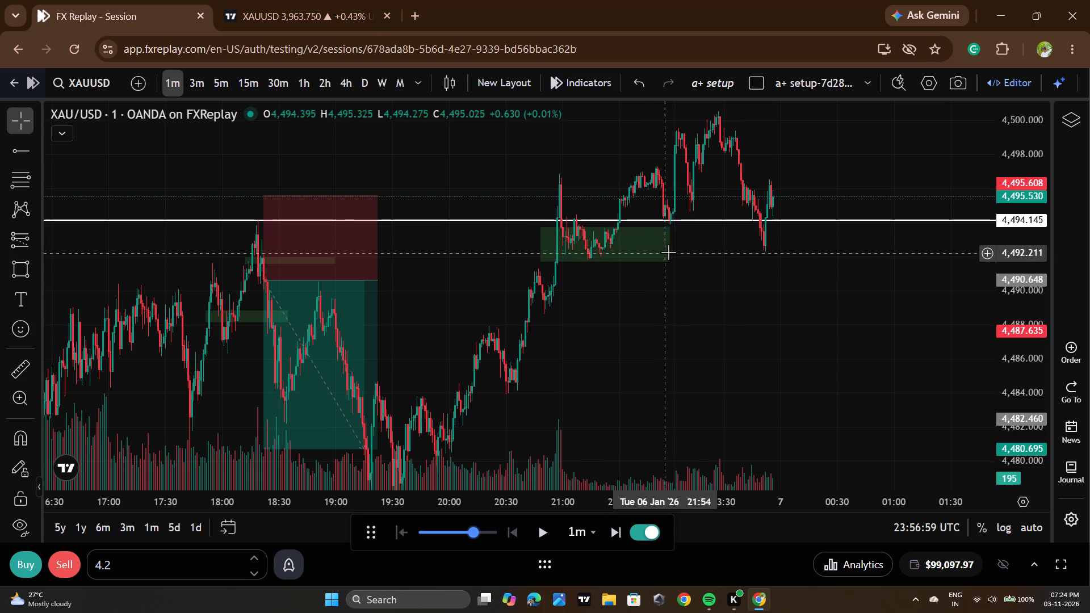
Extend the end of the new green rectangle zone past the latest candle to about 00:29 on 7 January.
left_click_drag(676, 246, 835, 247)
left_click_drag(794, 321, 782, 332)
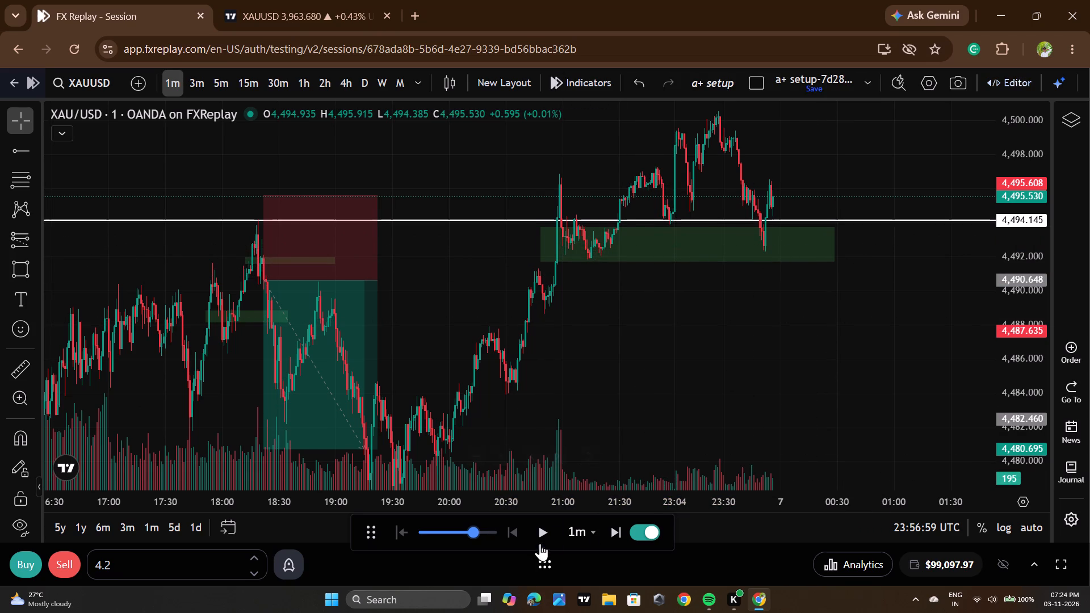
Advance the replay in short bursts to about 00:05 UTC on 7 January and pause it.
double_click(544, 537)
double_click(544, 537)
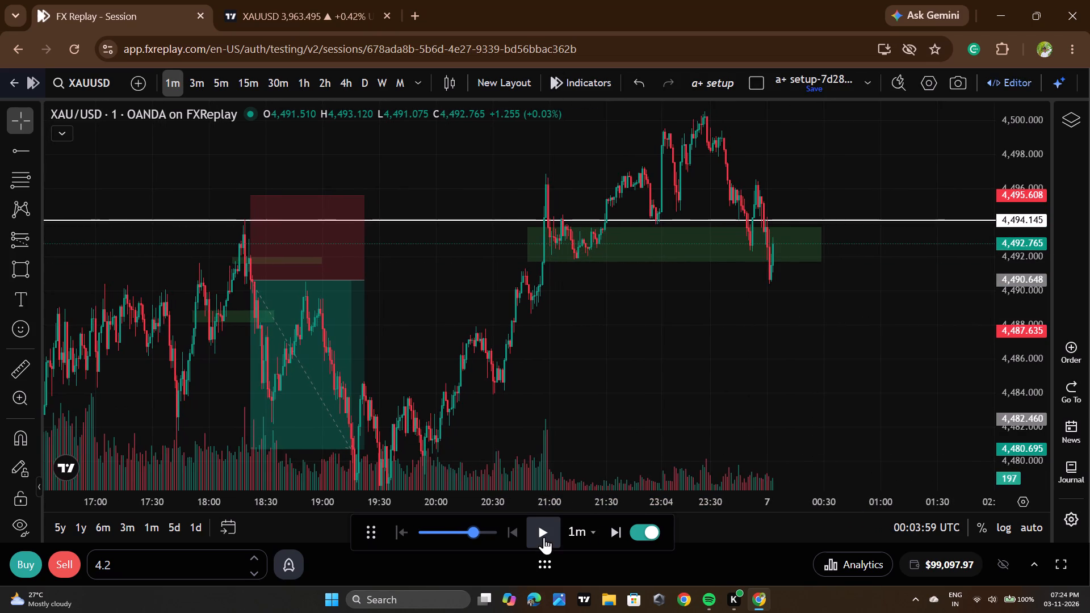
double_click(539, 535)
double_click(539, 535)
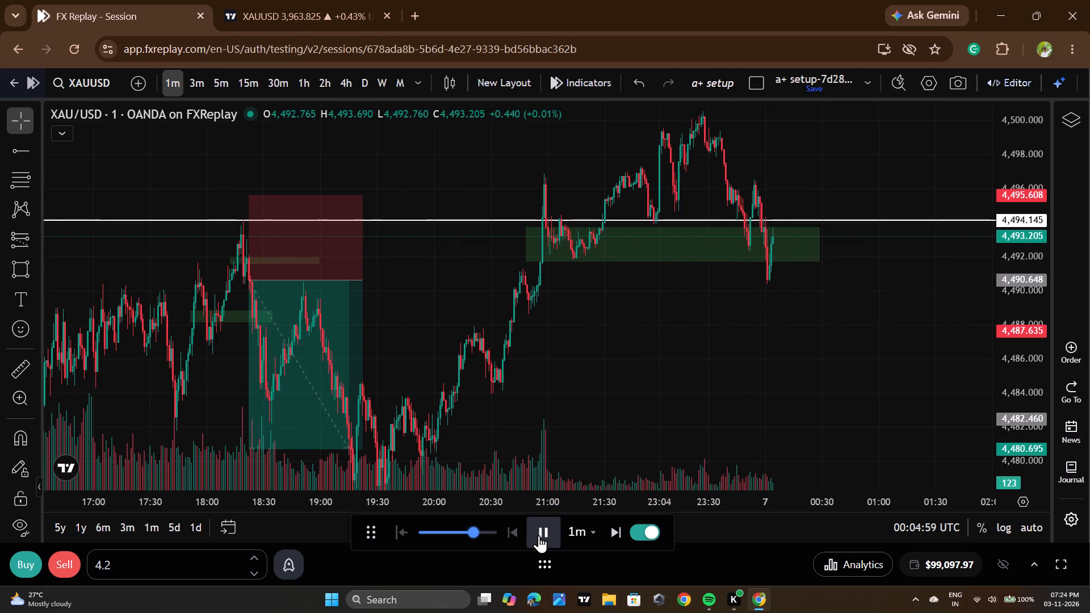
Open a 4.2-size XAU/USD short position at market, at about 4,491.82.
scroll(831, 454, "up", 3)
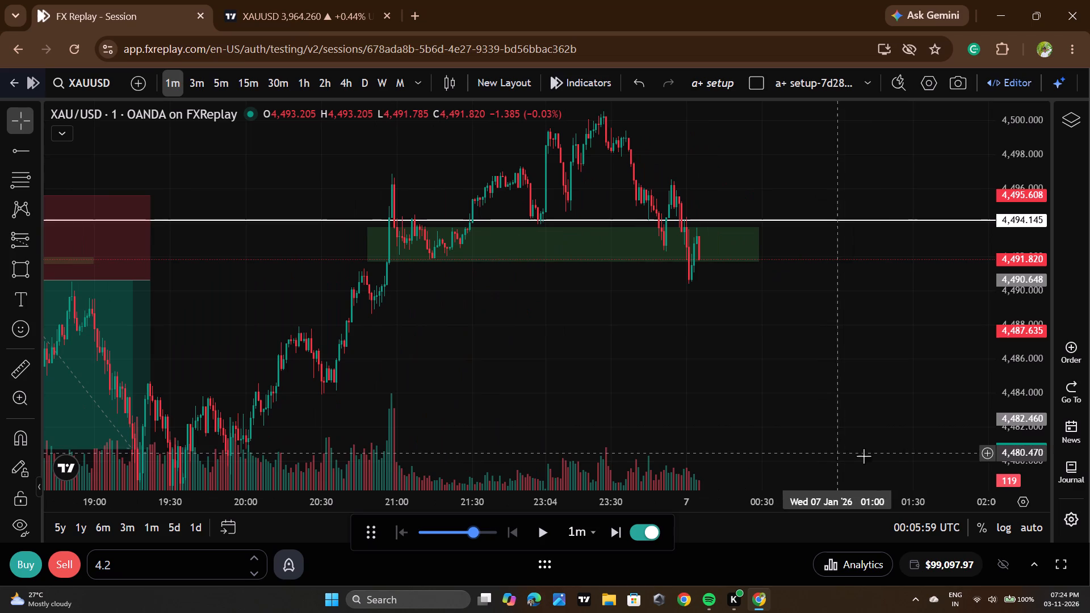
scroll(1023, 443, "up", 10)
left_click_drag(815, 412, 815, 417)
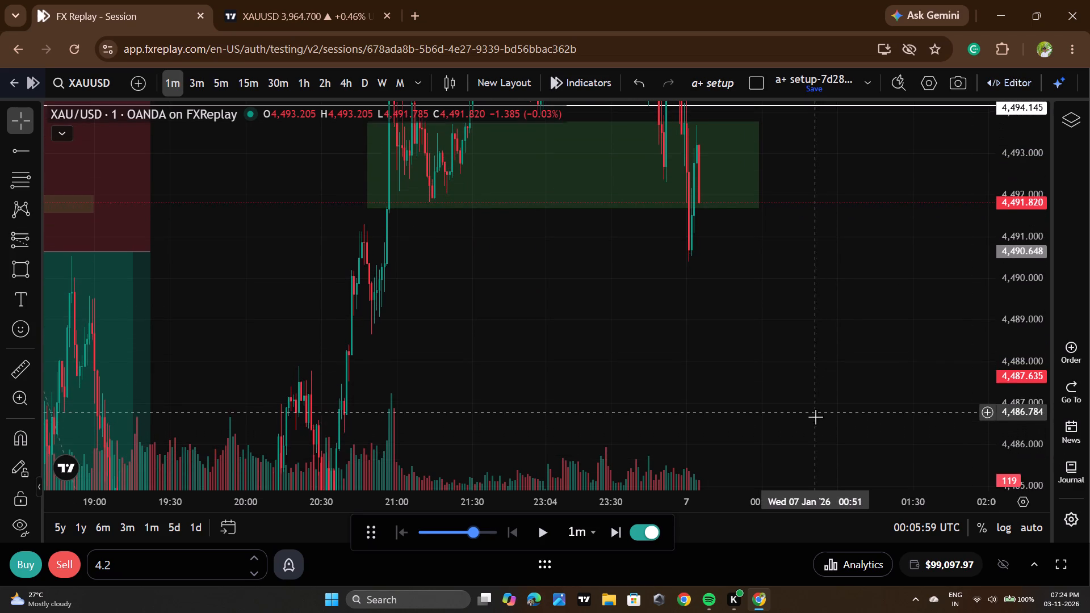
left_click_drag(815, 417, 787, 460)
scroll(815, 435, "up", 3)
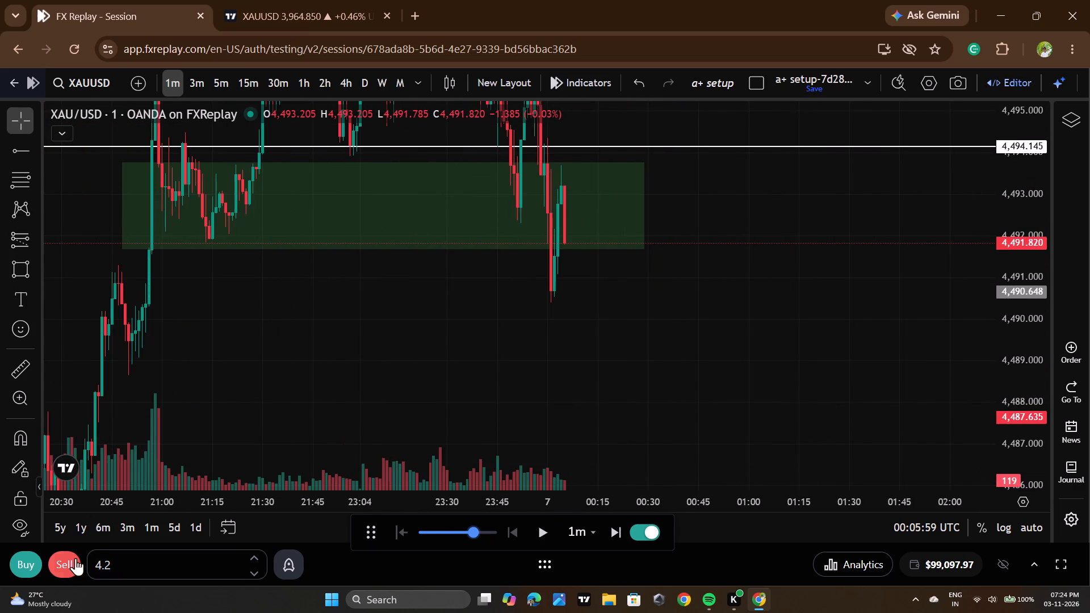
left_click(65, 561)
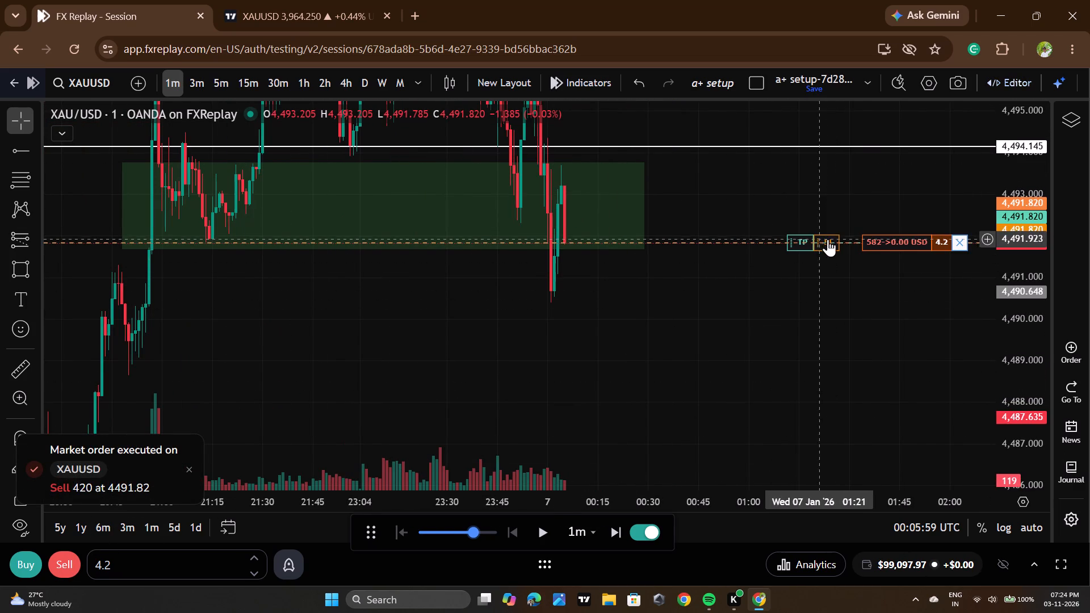
Add a stop loss to the open short position at about 4,496.65.
scroll(1039, 216, "down", 11)
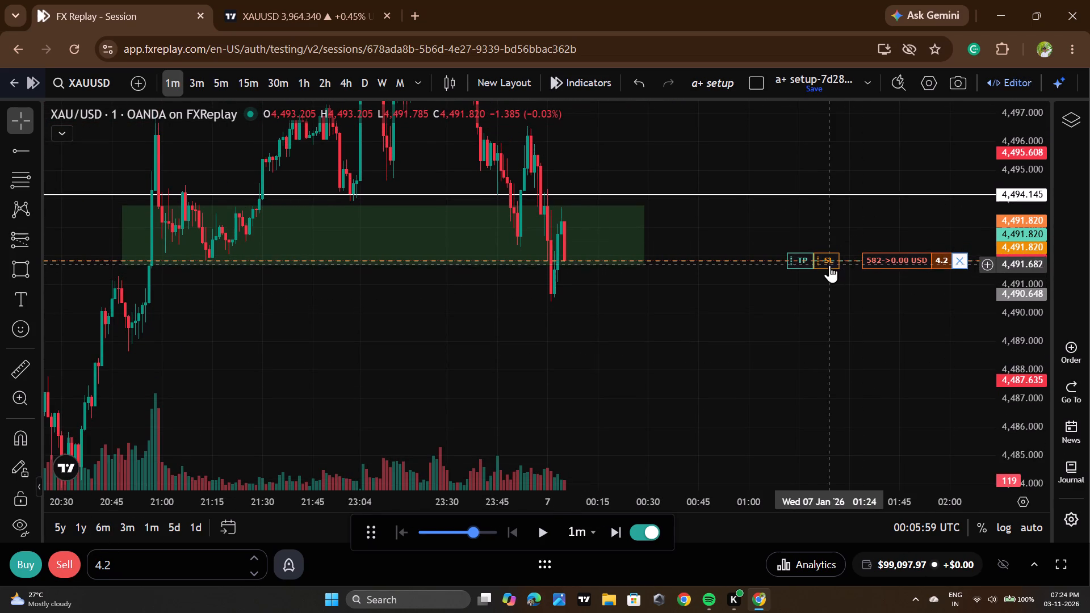
left_click_drag(829, 264, 851, 150)
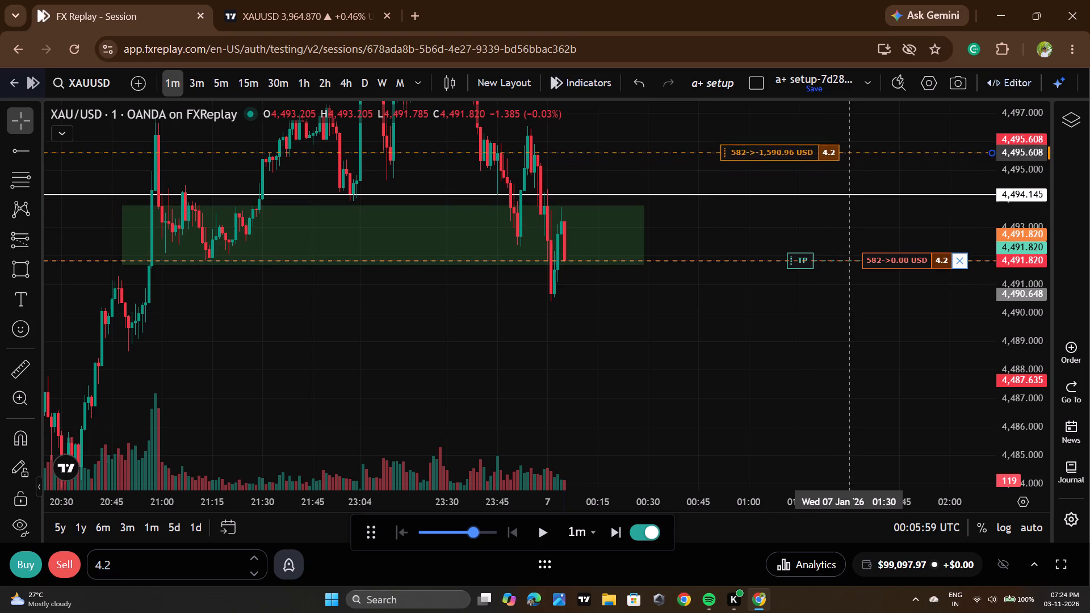
left_click_drag(851, 150, 859, 123)
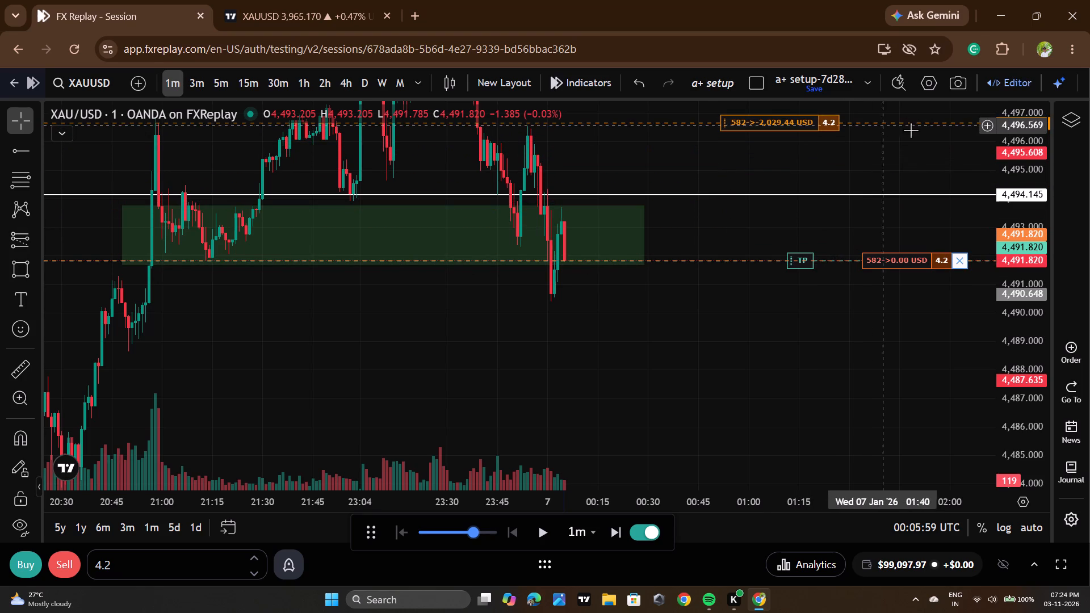
Add a take profit to the open short position at about 4,482.07.
scroll(1033, 143, "down", 11)
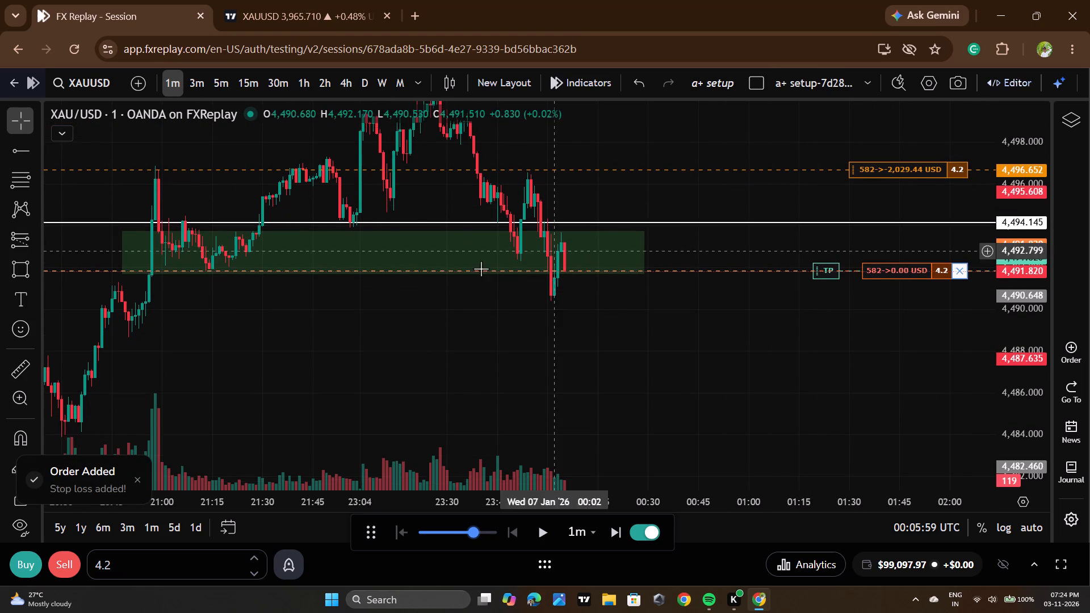
scroll(479, 270, "down", 3)
left_click_drag(803, 408, 747, 360)
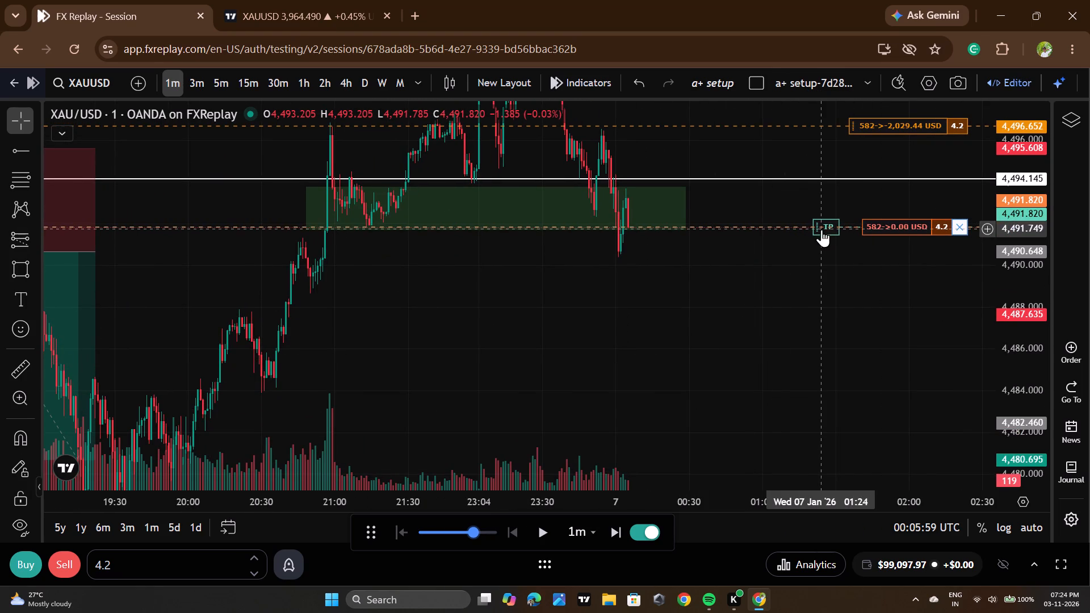
left_click_drag(821, 230, 834, 426)
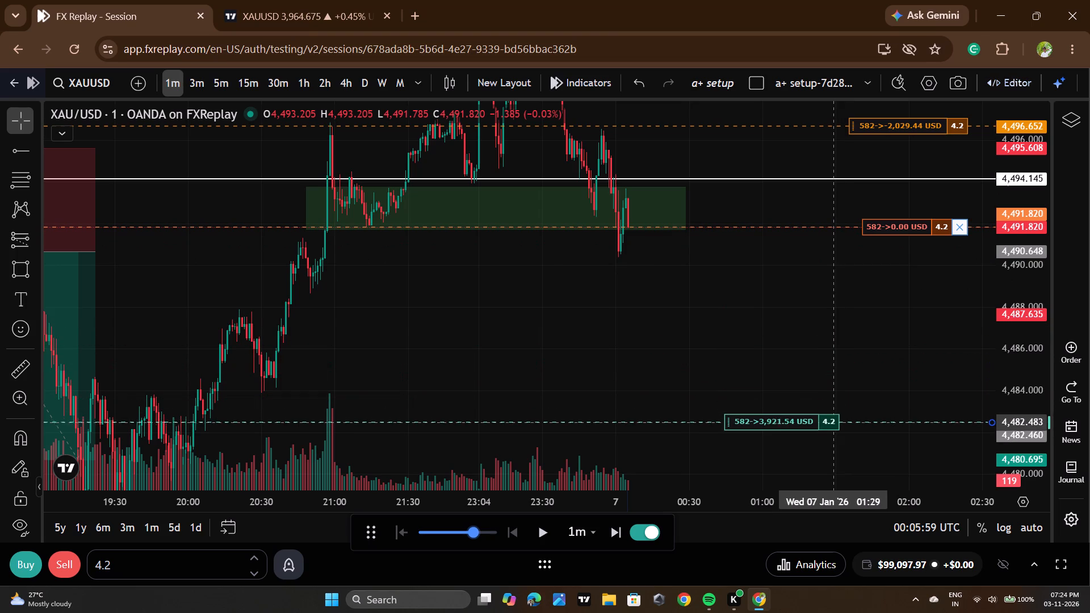
left_click_drag(834, 426, 833, 430)
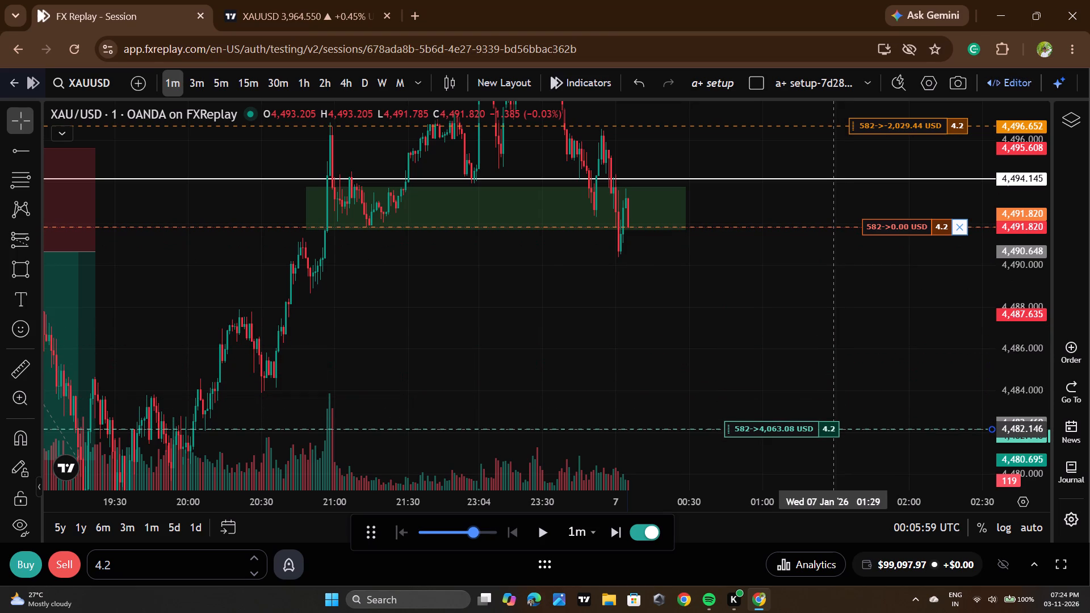
left_click_drag(833, 430, 831, 431)
Draw a Short Position projection from the latest candle, with entry about 4,491.90, stop about 4,496.59 and target about 4,482.15.
left_click(39, 240)
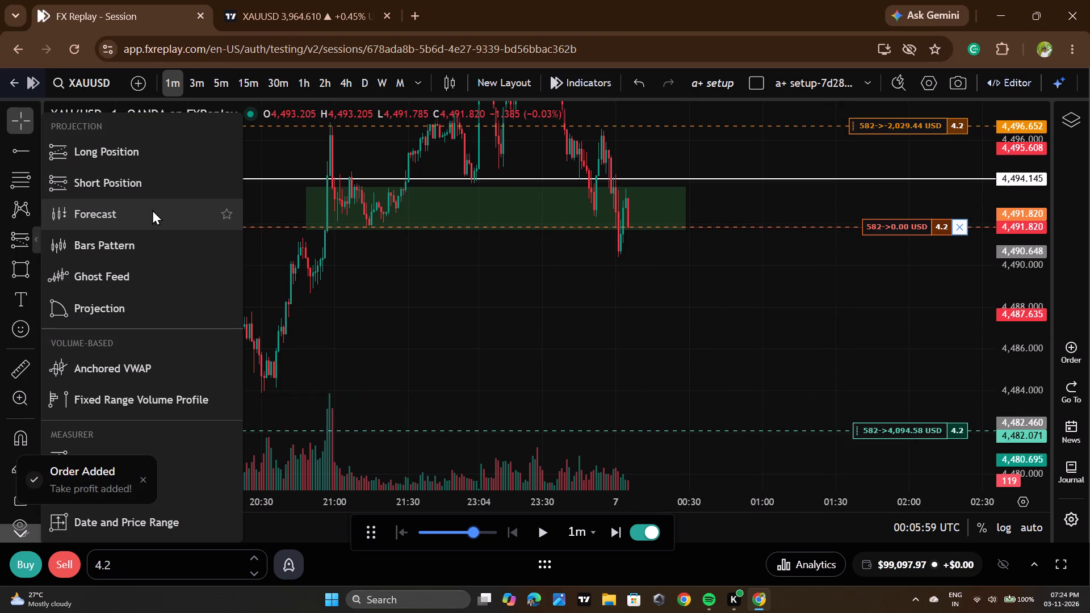
left_click(152, 195)
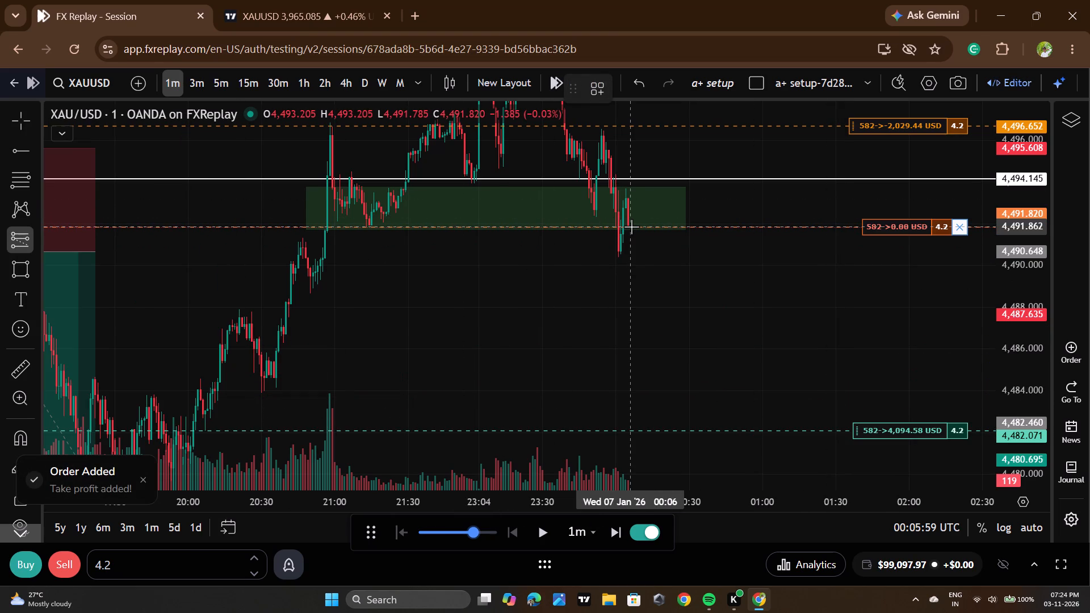
left_click(628, 226)
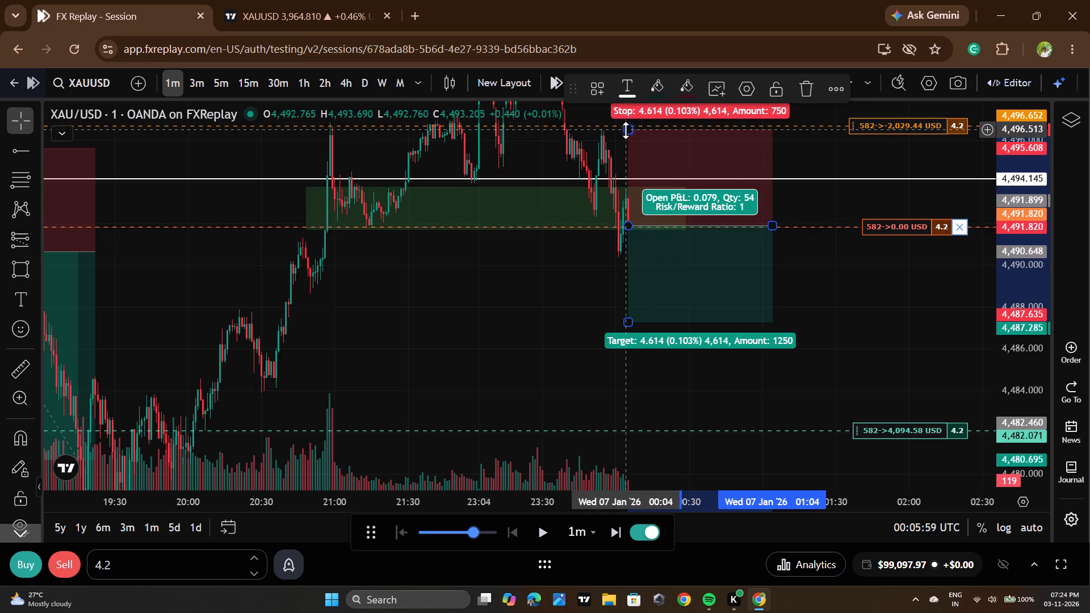
left_click_drag(626, 131, 631, 128)
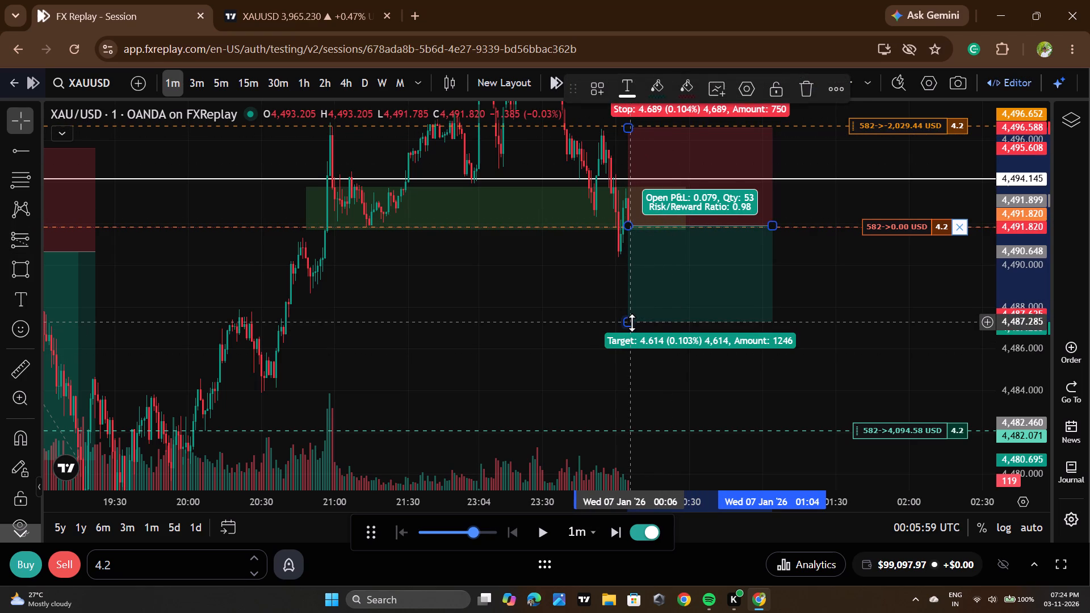
left_click_drag(632, 322, 630, 430)
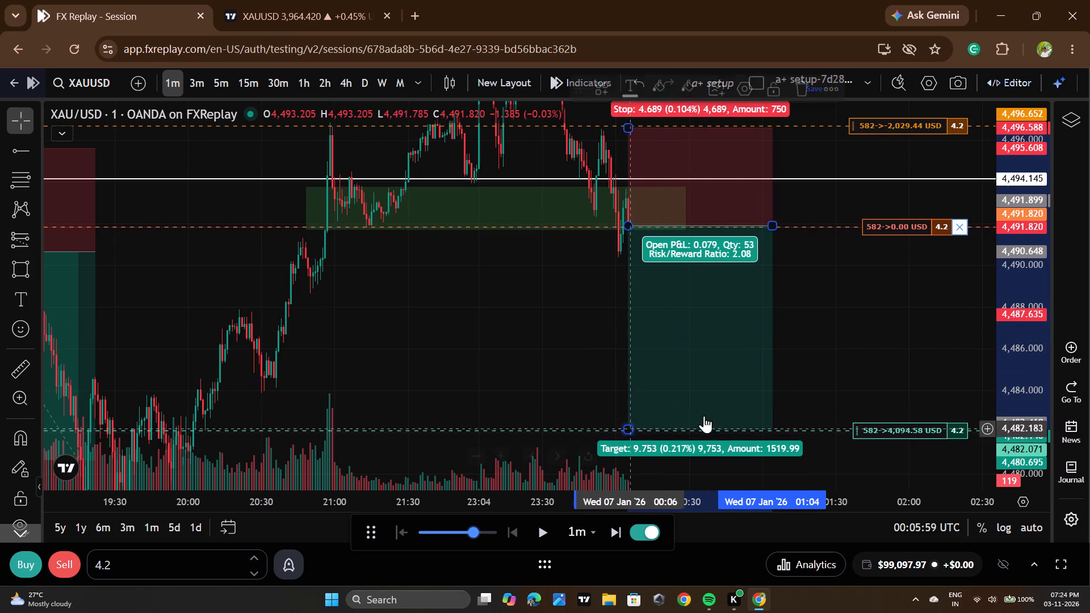
left_click(905, 364)
Advance the replay in short bursts to about 00:56 UTC on 7 January and pause it.
triple_click(544, 522)
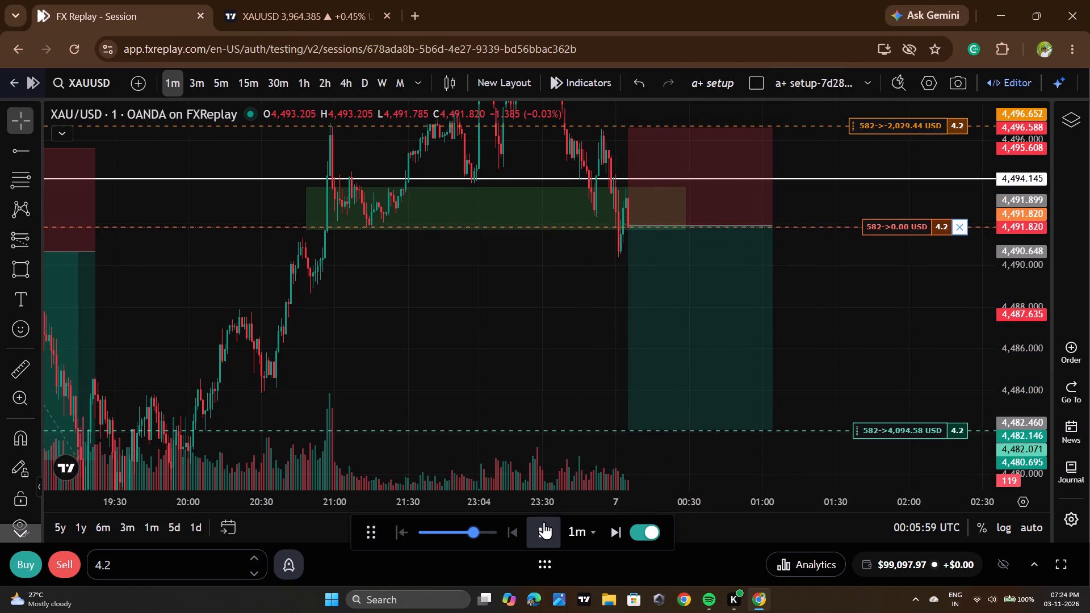
double_click(541, 526)
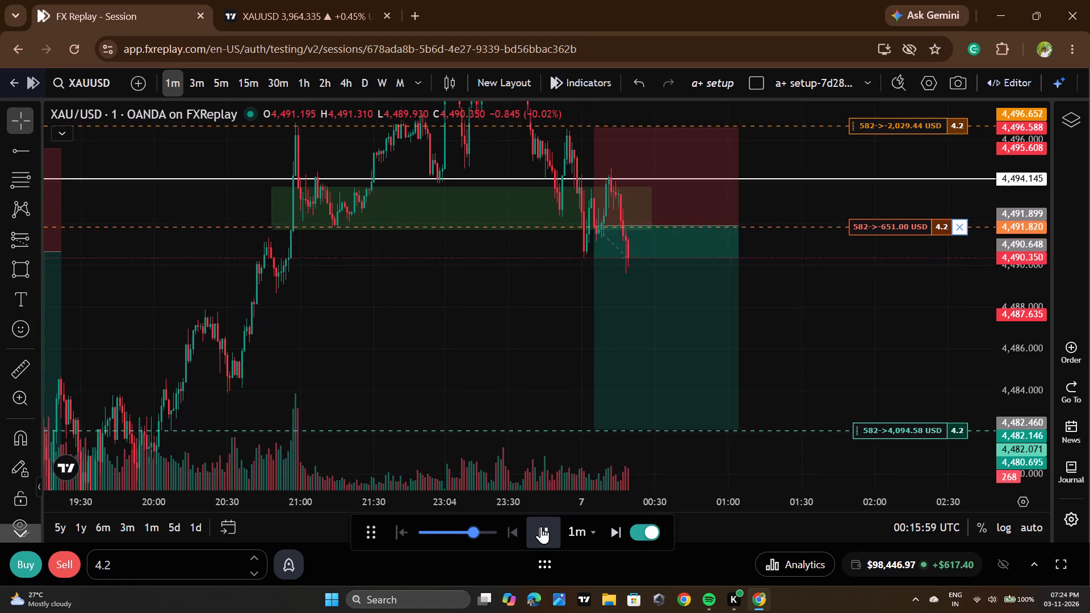
double_click(541, 526)
left_click(541, 527)
left_click(540, 527)
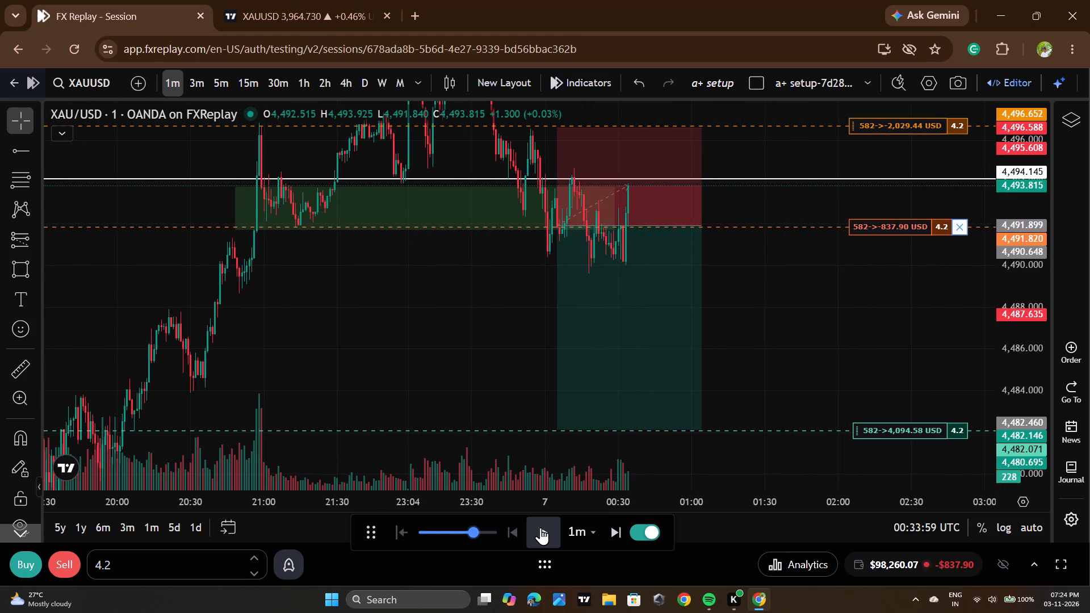
left_click(540, 527)
left_click(540, 527)
left_click(540, 527)
left_click(540, 527)
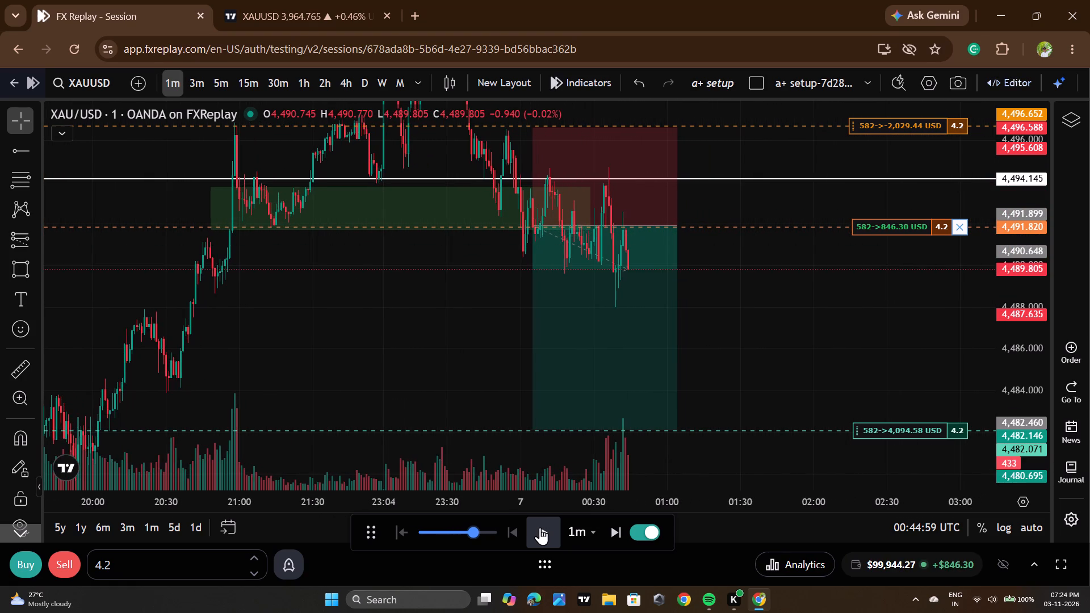
left_click(540, 527)
left_click(540, 528)
left_click(540, 528)
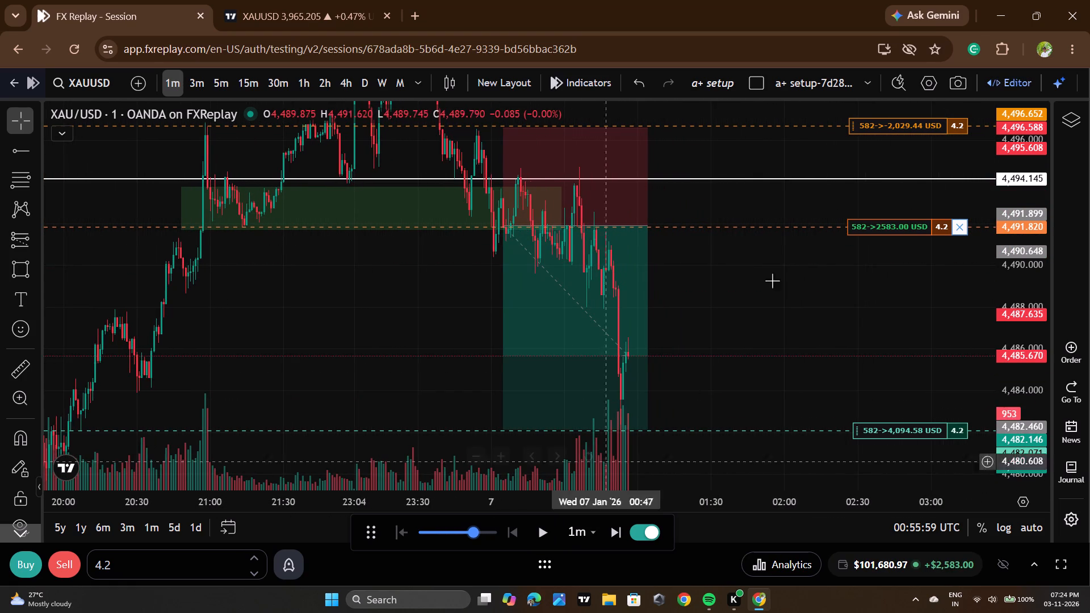
Move the open short's stop loss below its entry to about 4,491.41.
left_click_drag(898, 125, 898, 236)
left_click(886, 315)
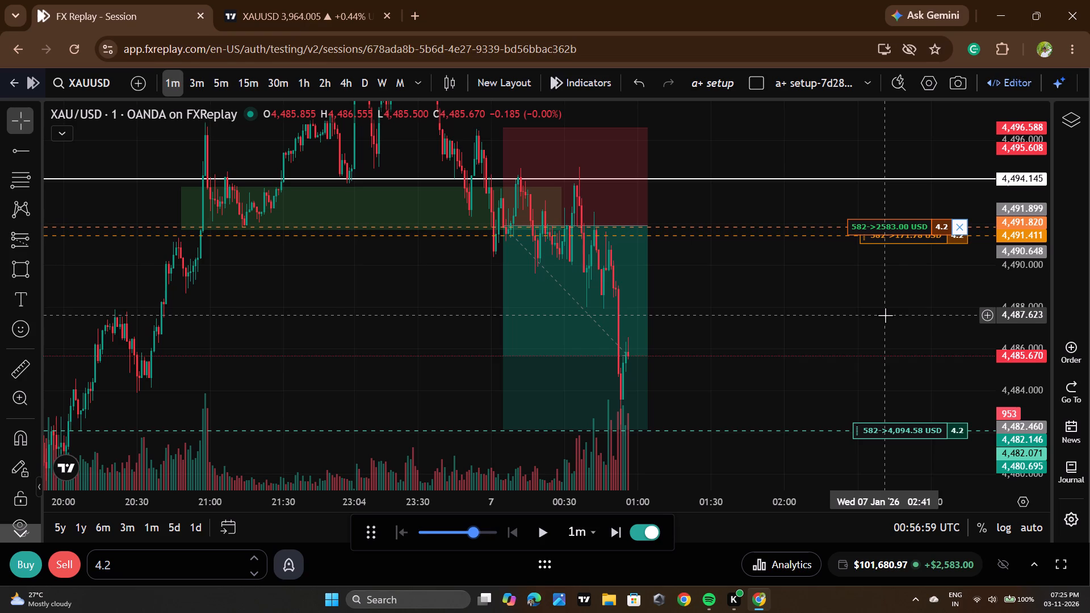
Continue the replay to about 01:05 UTC on 7 January and pause it.
left_click(531, 538)
left_click(532, 538)
double_click(532, 539)
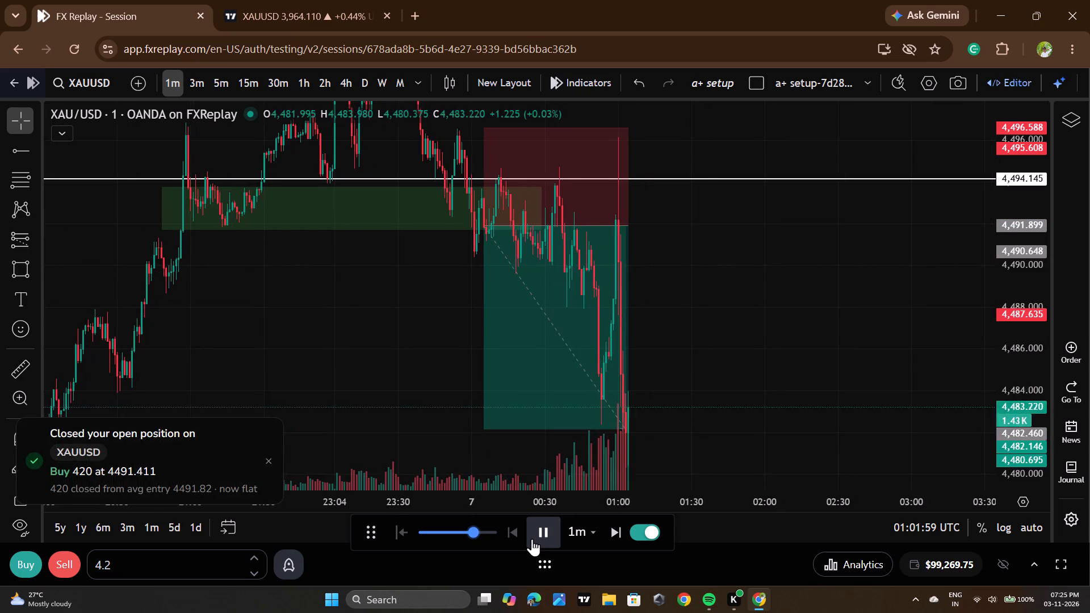
Extend the end of the Short Position drawing just past the latest candle to about 01:11 on 7 January.
scroll(1049, 216, "down", 12)
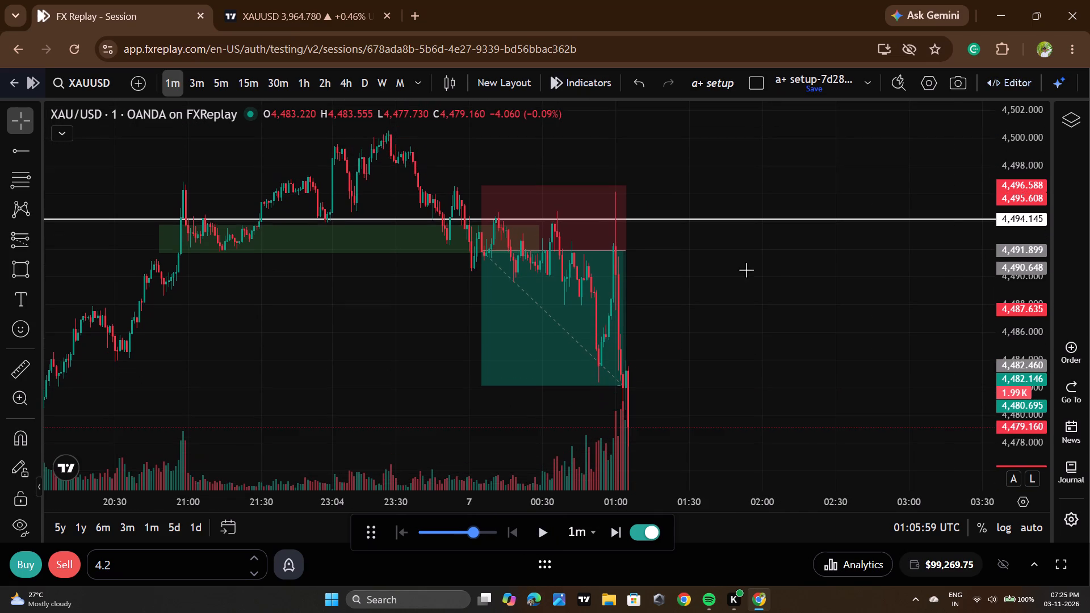
left_click_drag(753, 385, 807, 337)
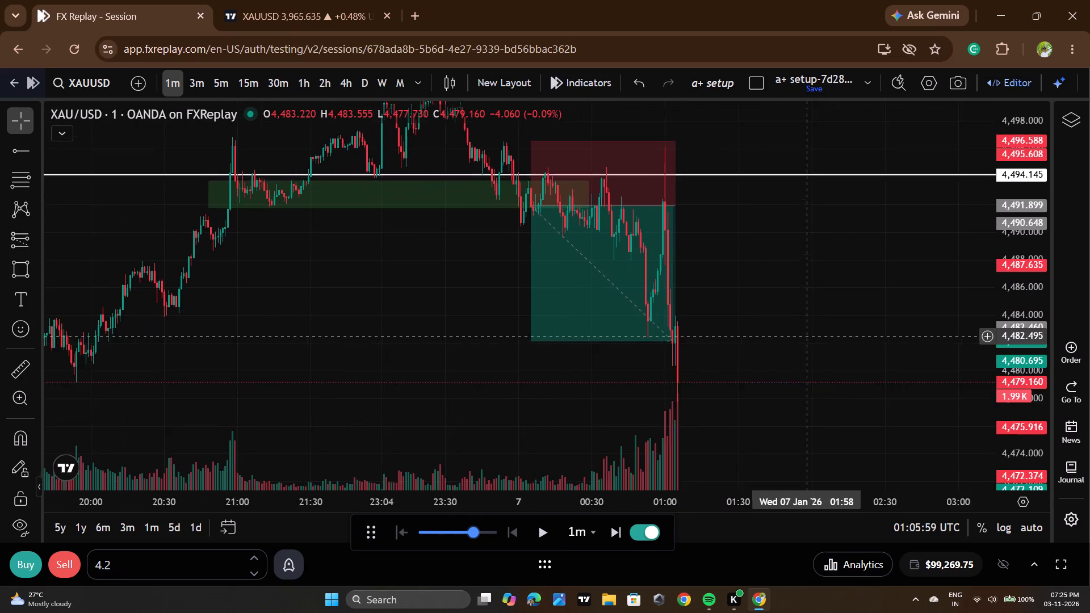
left_click_drag(807, 337, 820, 300)
scroll(1026, 240, "down", 6)
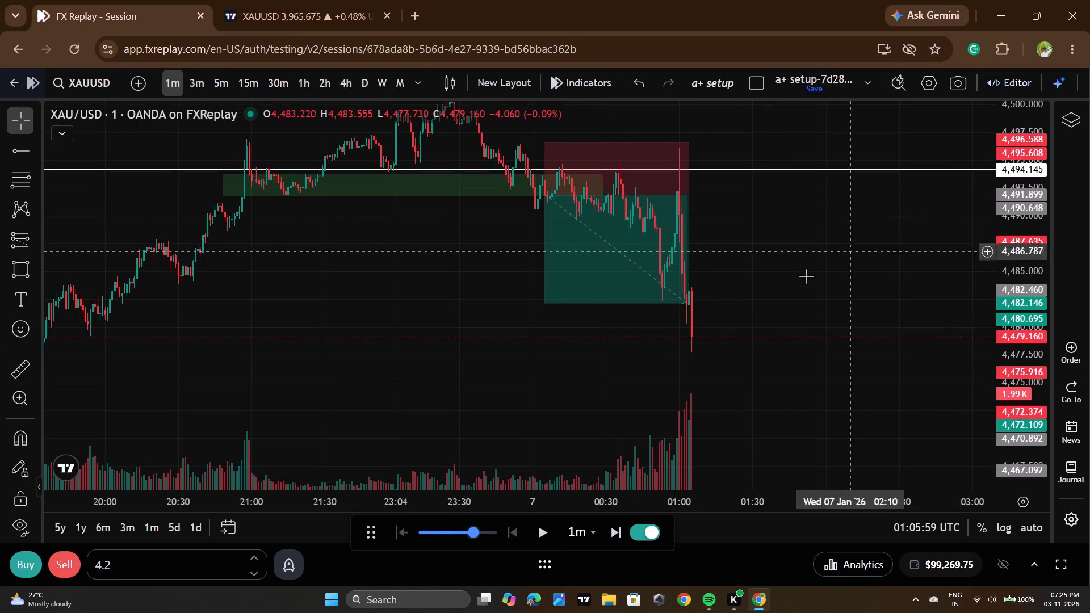
left_click_drag(687, 191, 697, 195)
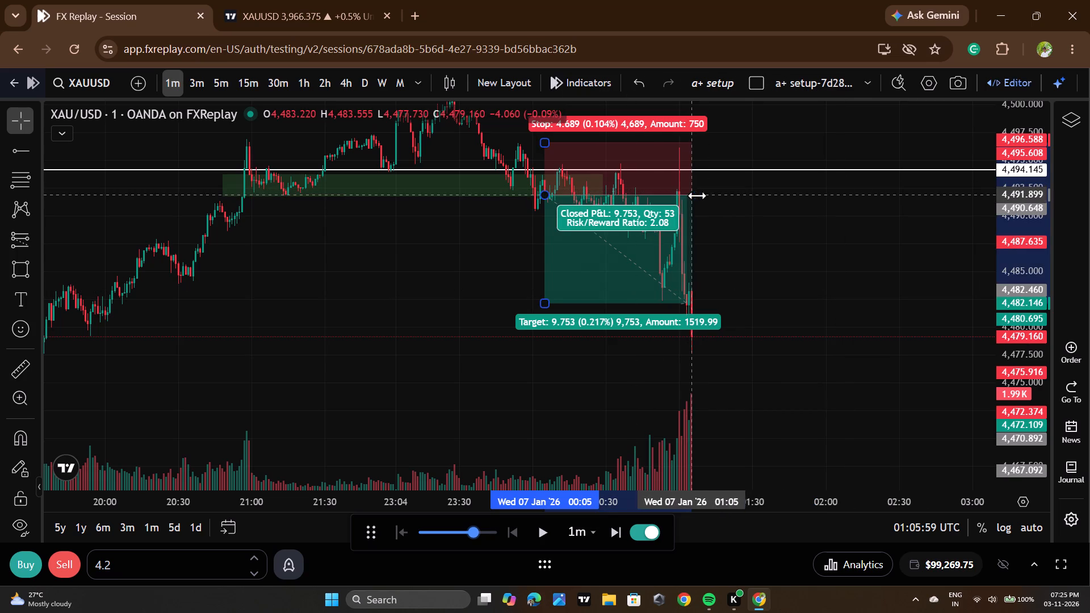
left_click_drag(697, 195, 706, 196)
left_click(804, 240)
Switch to the TradingView XAU/USD chart and examine the live one-minute price action from about 13:30 UTC onward.
scroll(1029, 266, "up", 5)
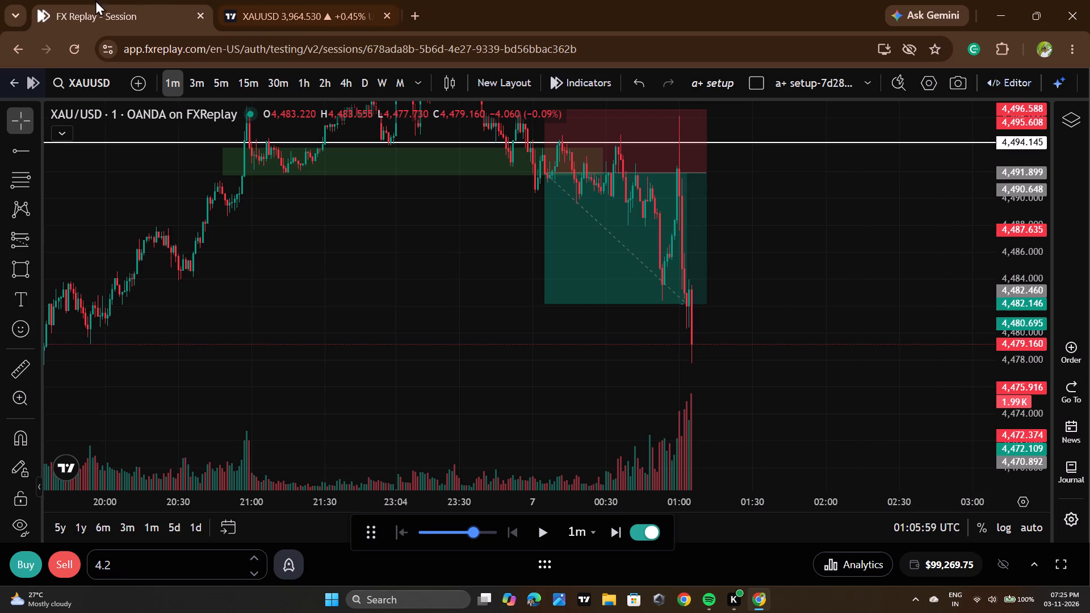
left_click(276, 0)
left_click_drag(932, 345, 929, 400)
scroll(899, 309, "down", 3)
scroll(956, 355, "down", 1)
scroll(953, 358, "up", 1)
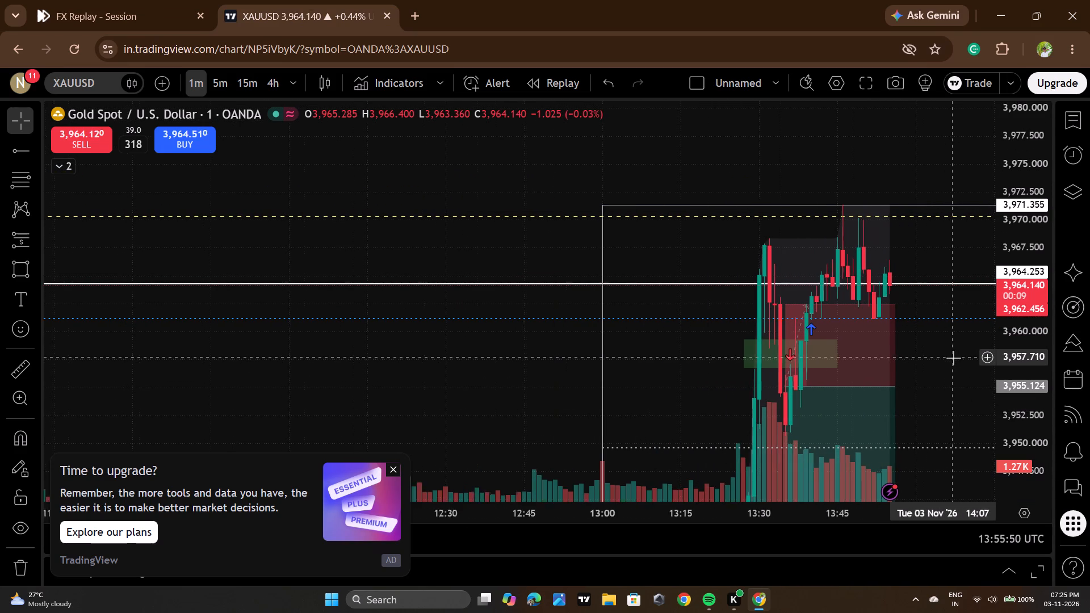
scroll(953, 358, "up", 1)
scroll(950, 354, "down", 1)
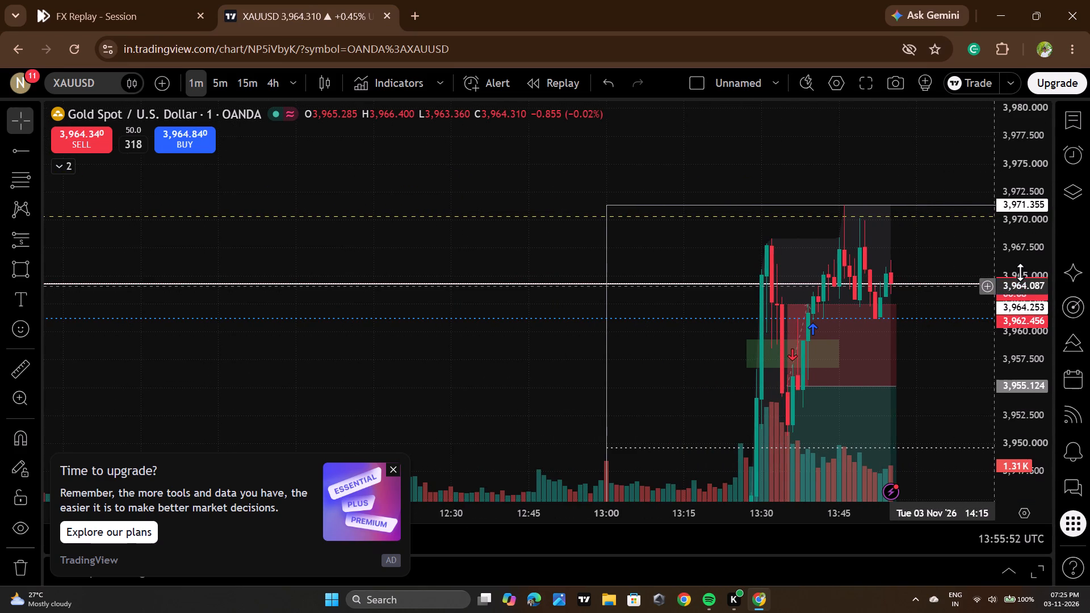
scroll(1021, 272, "down", 9)
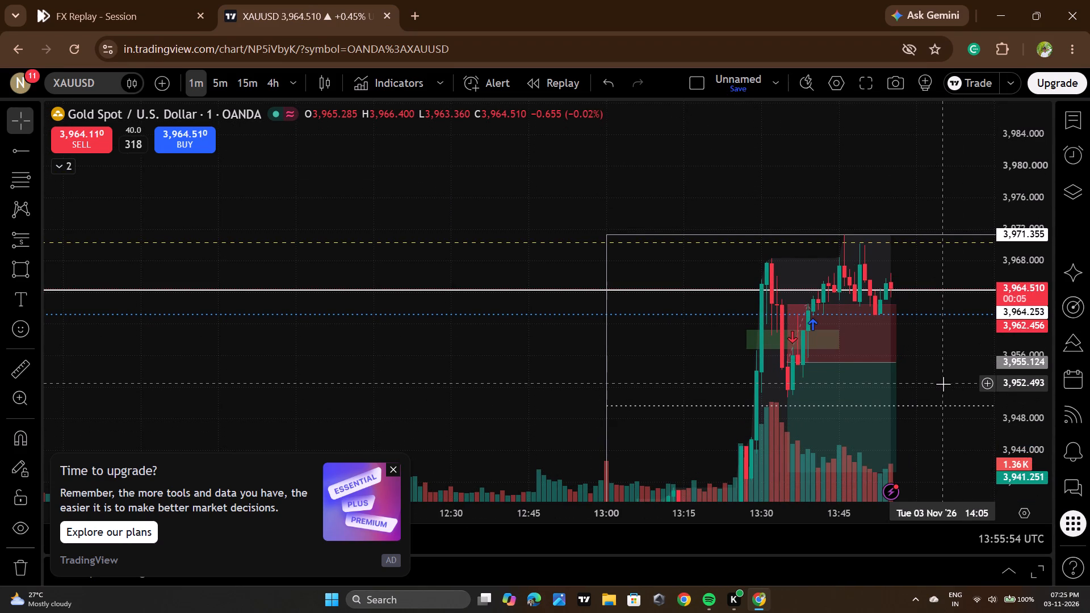
left_click_drag(943, 384, 899, 381)
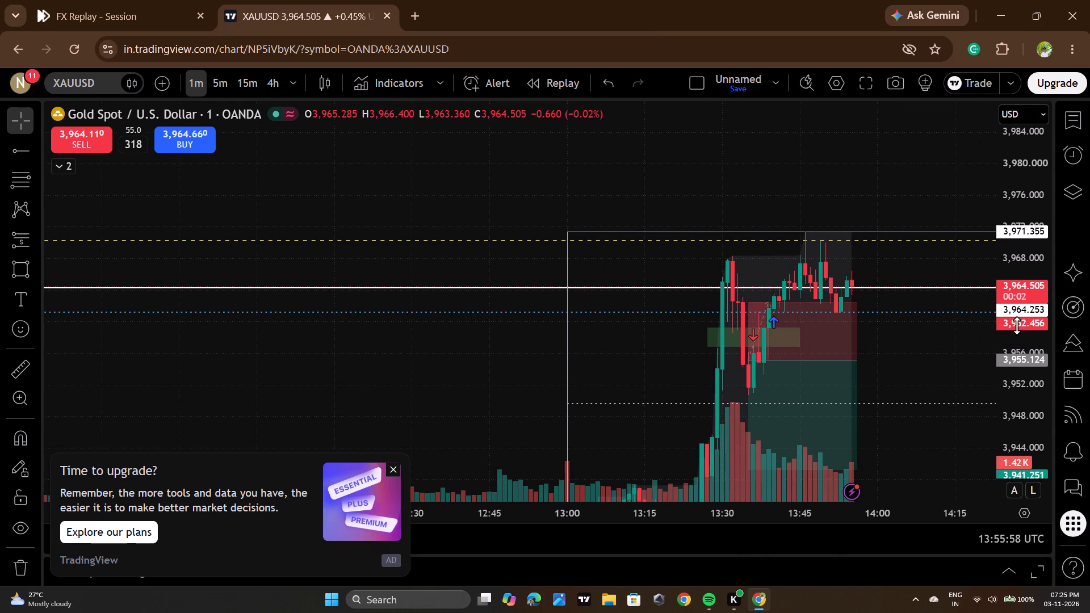
scroll(1017, 325, "up", 6)
scroll(1017, 324, "down", 1)
scroll(1017, 324, "up", 2)
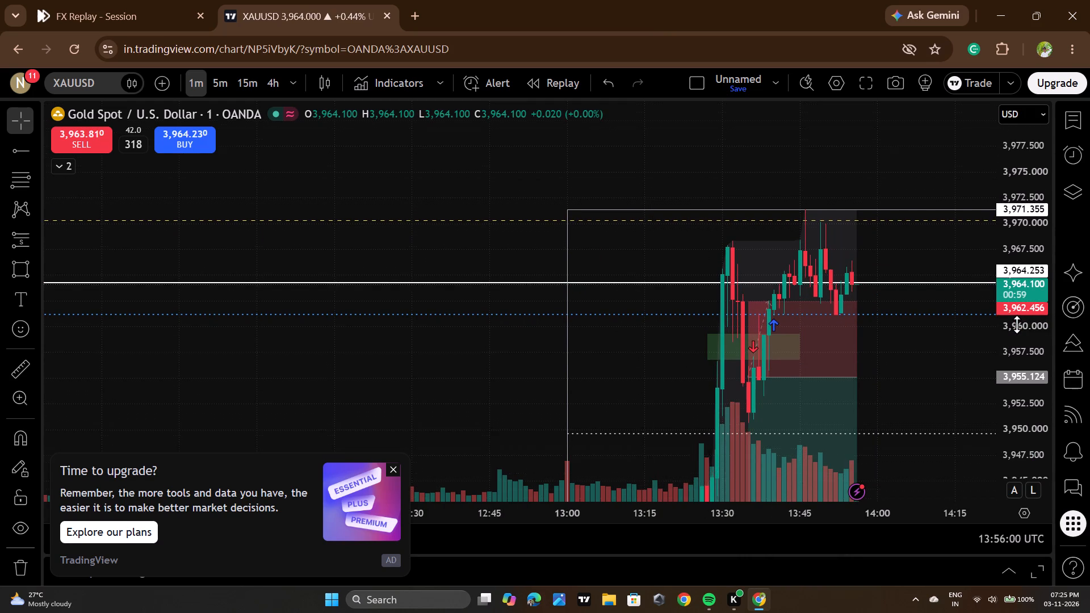
scroll(1017, 324, "up", 4)
scroll(929, 318, "up", 5)
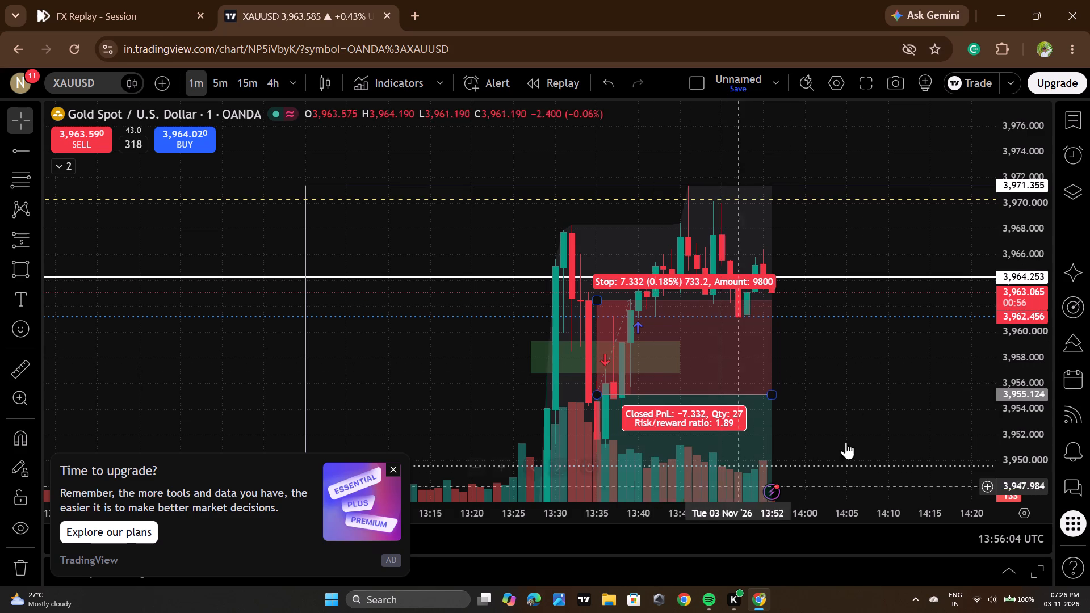
left_click_drag(867, 391, 858, 370)
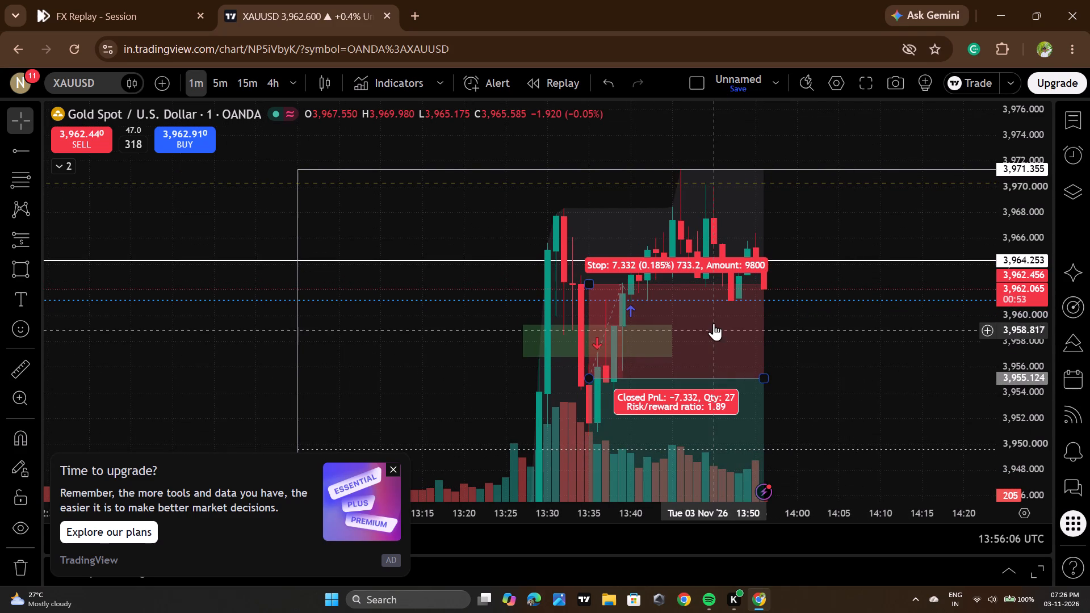
Delete the short-position drawing and the green rectangle zone from the live one-minute XAU/USD chart.
left_click_drag(640, 350, 664, 352)
left_click(680, 344)
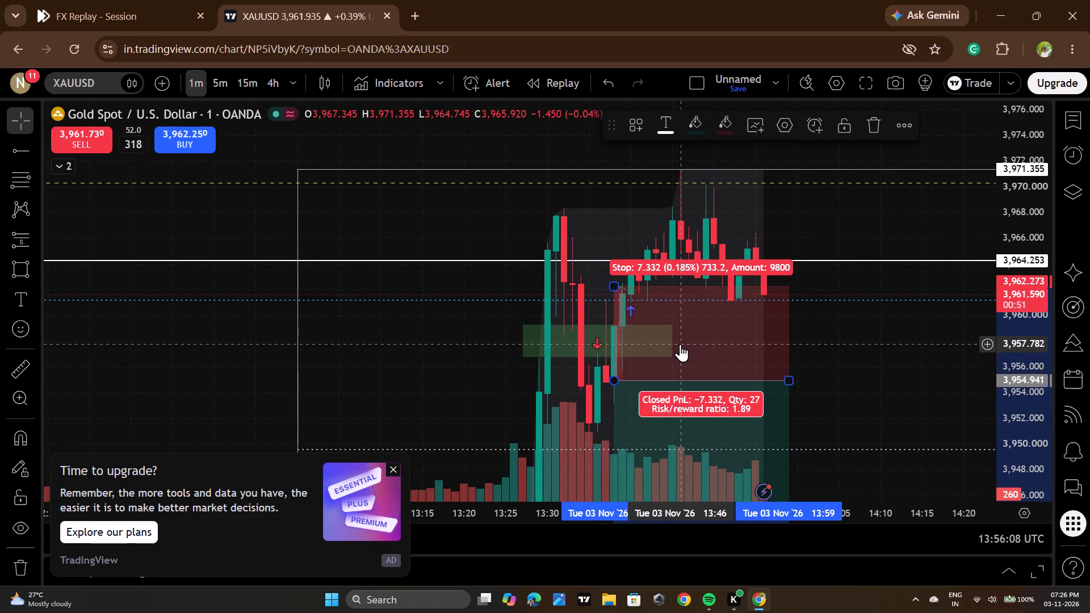
left_click(873, 131)
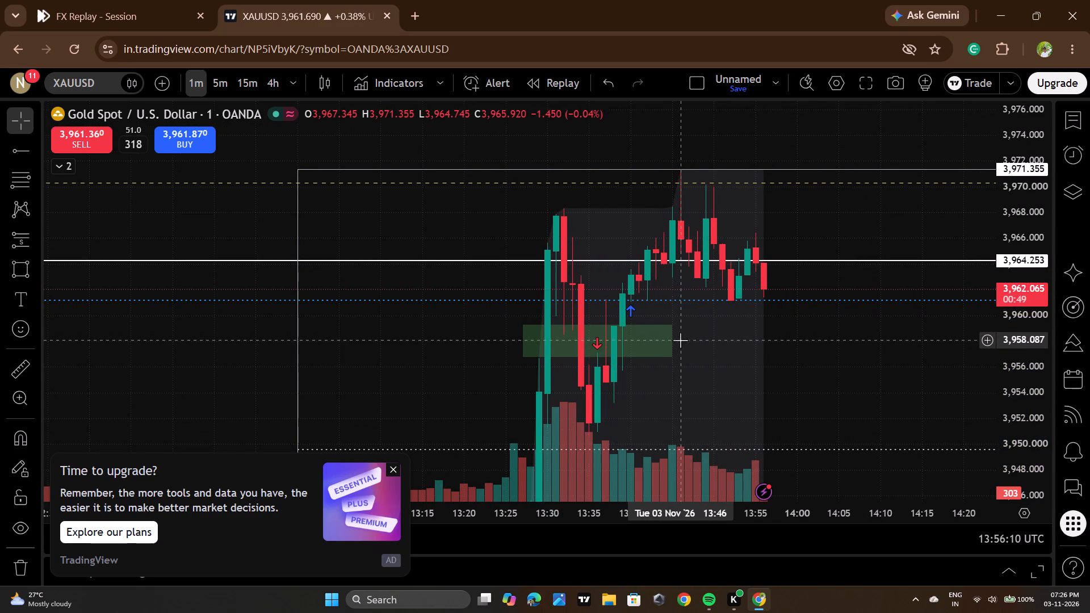
left_click(673, 341)
left_click(917, 129)
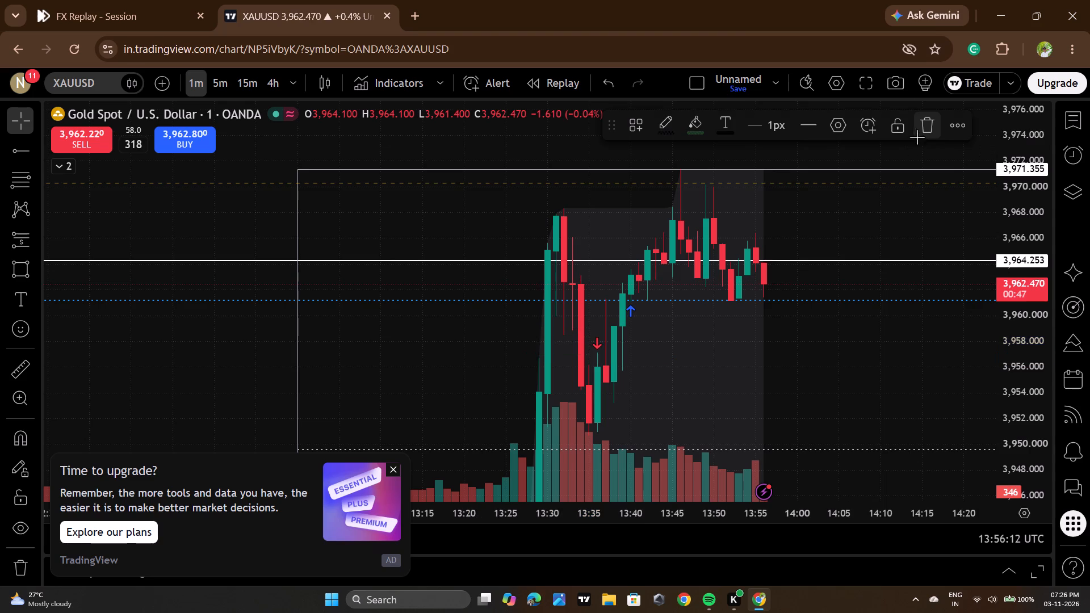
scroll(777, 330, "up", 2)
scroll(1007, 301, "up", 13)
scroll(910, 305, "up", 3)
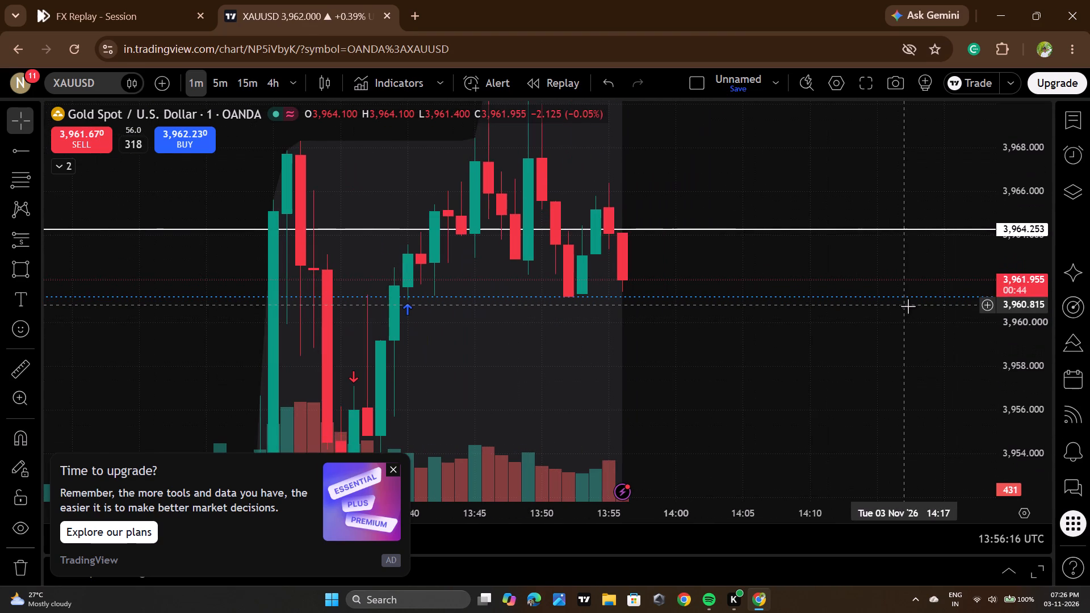
Draw a green rectangle zone from 13:38 to about 14:07, spanning about 3,959.5 to 3,960.9, on the live one-minute chart.
left_click(3, 259)
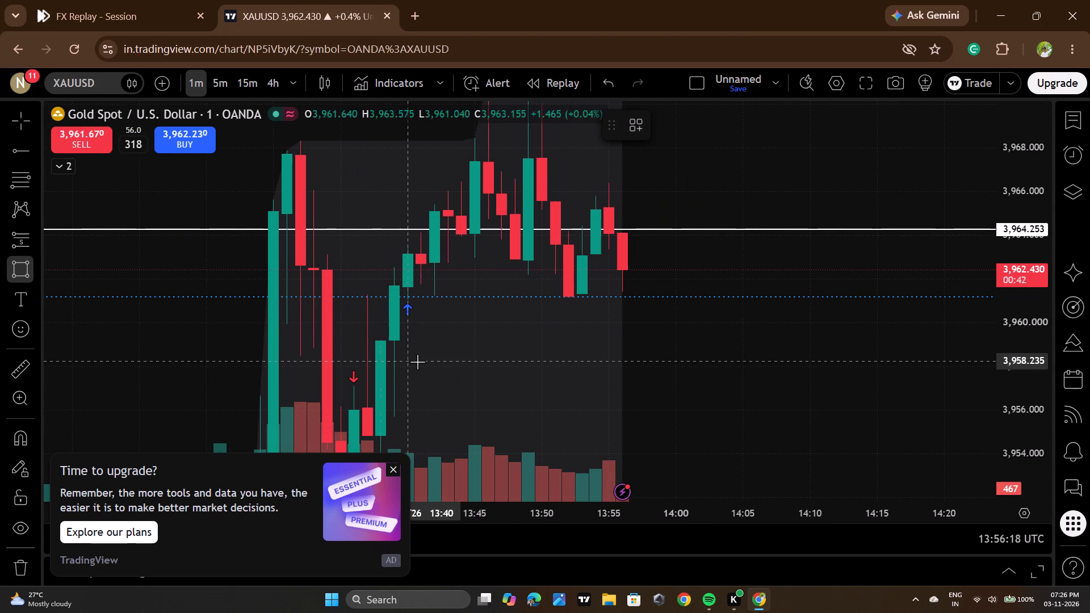
left_click(375, 333)
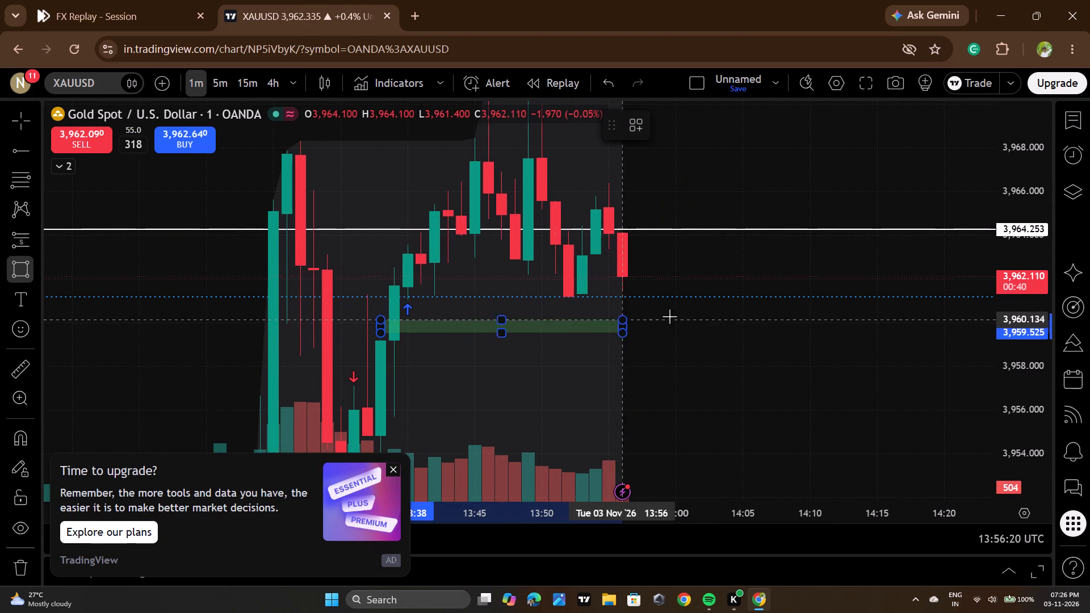
left_click(770, 302)
left_click(879, 371)
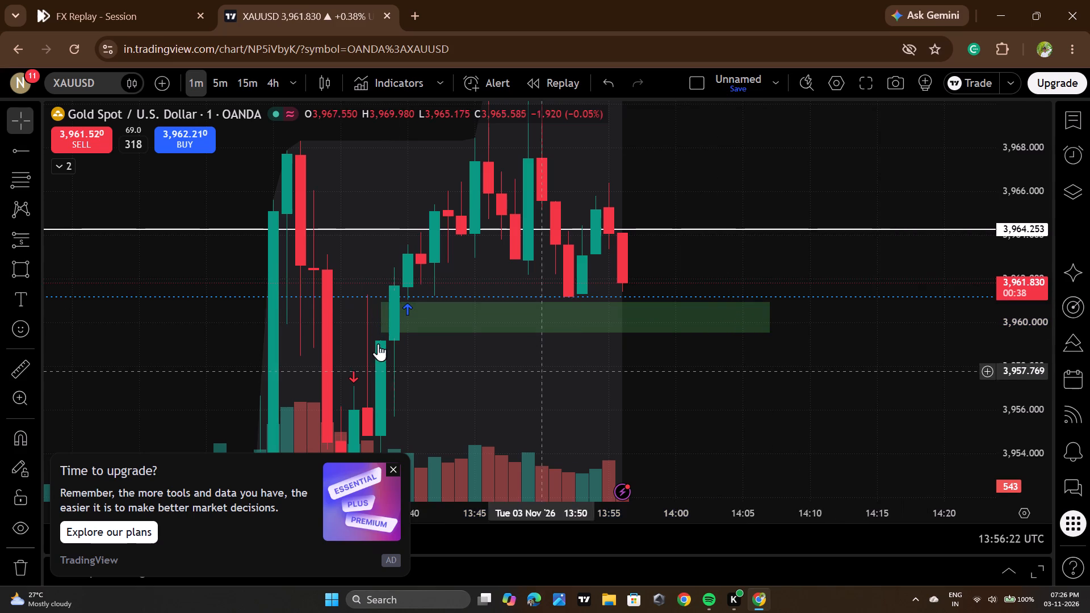
scroll(387, 307, "down", 4)
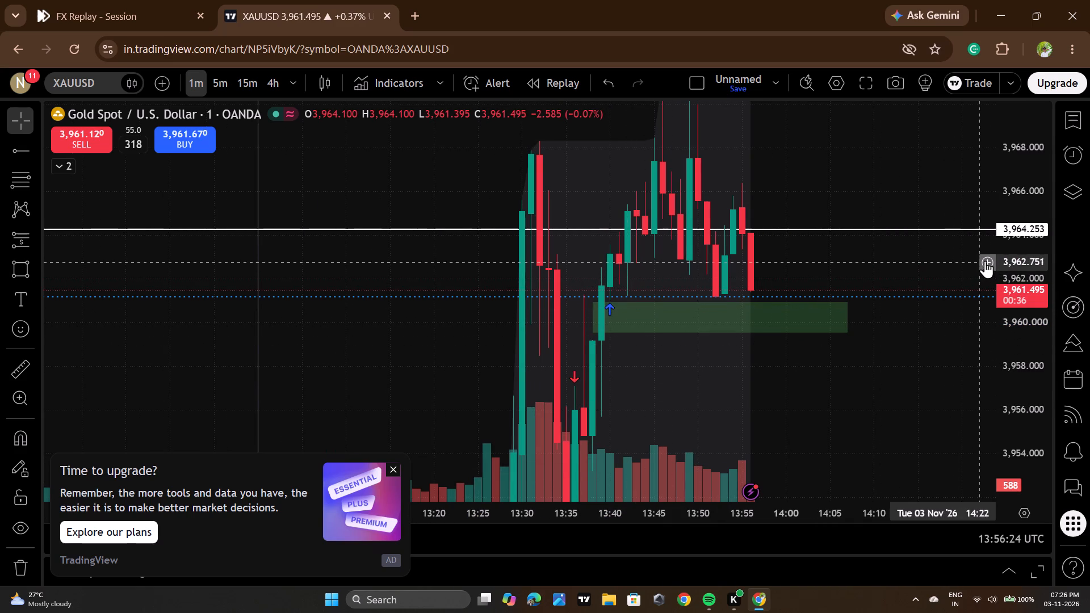
scroll(985, 261, "down", 1)
scroll(783, 317, "up", 1)
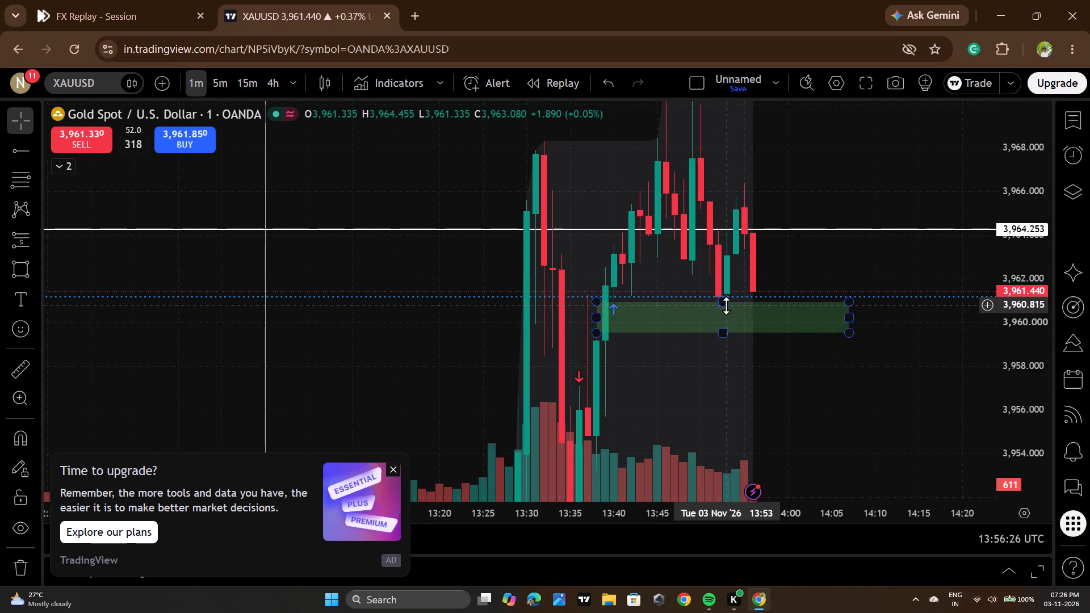
left_click_drag(723, 303, 728, 301)
left_click(812, 413)
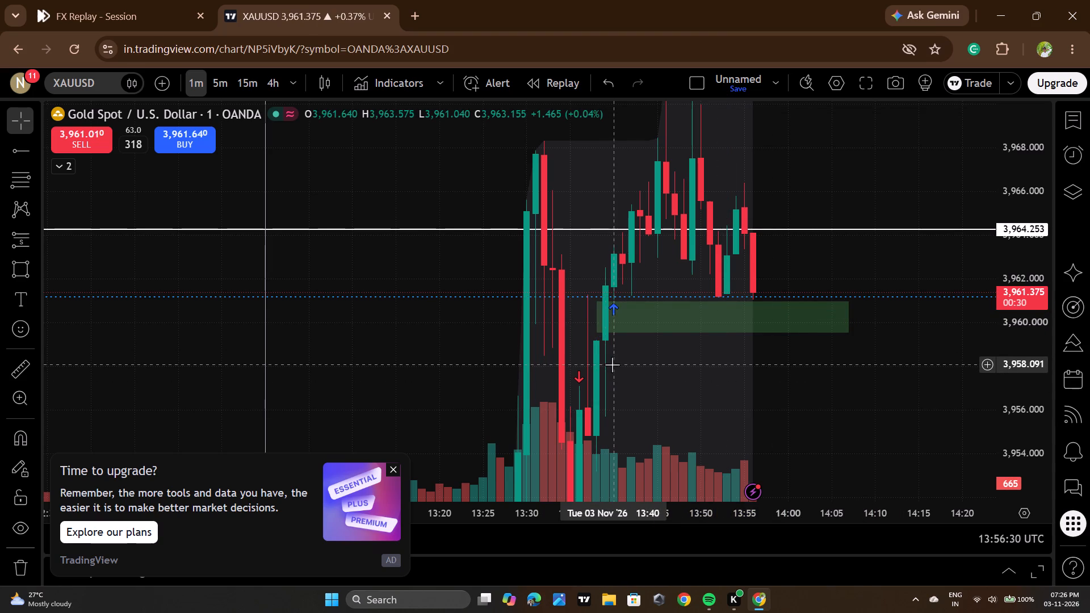
Examine the live one-minute XAU/USD price action around the new green zone, including the wider move since about 13:00 UTC.
scroll(612, 365, "down", 1)
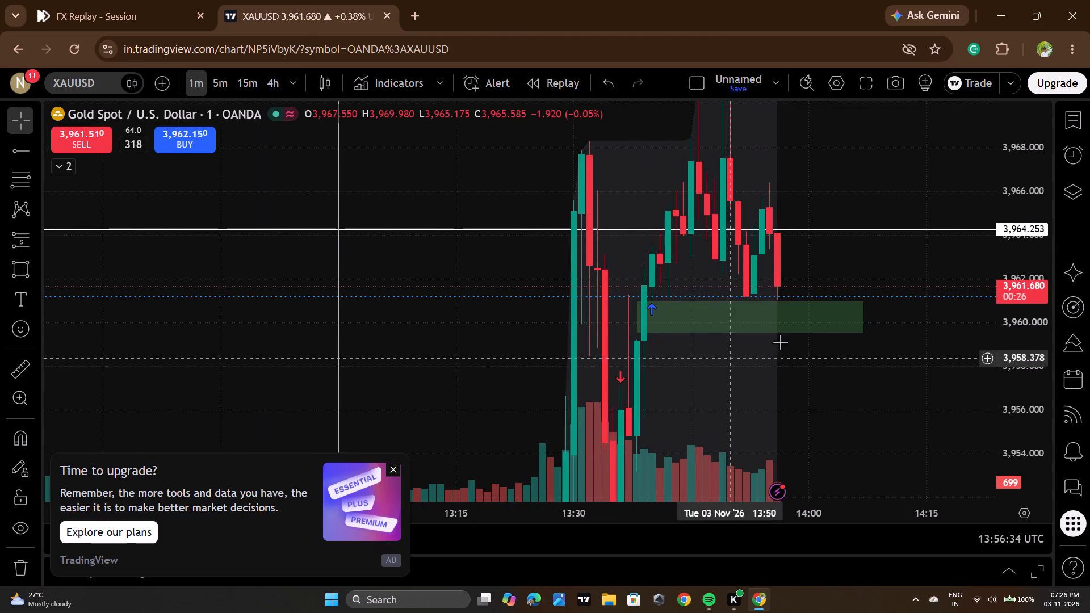
scroll(999, 279, "up", 4)
scroll(999, 280, "down", 5)
scroll(1003, 292, "up", 5)
scroll(1003, 292, "down", 6)
scroll(1004, 297, "up", 7)
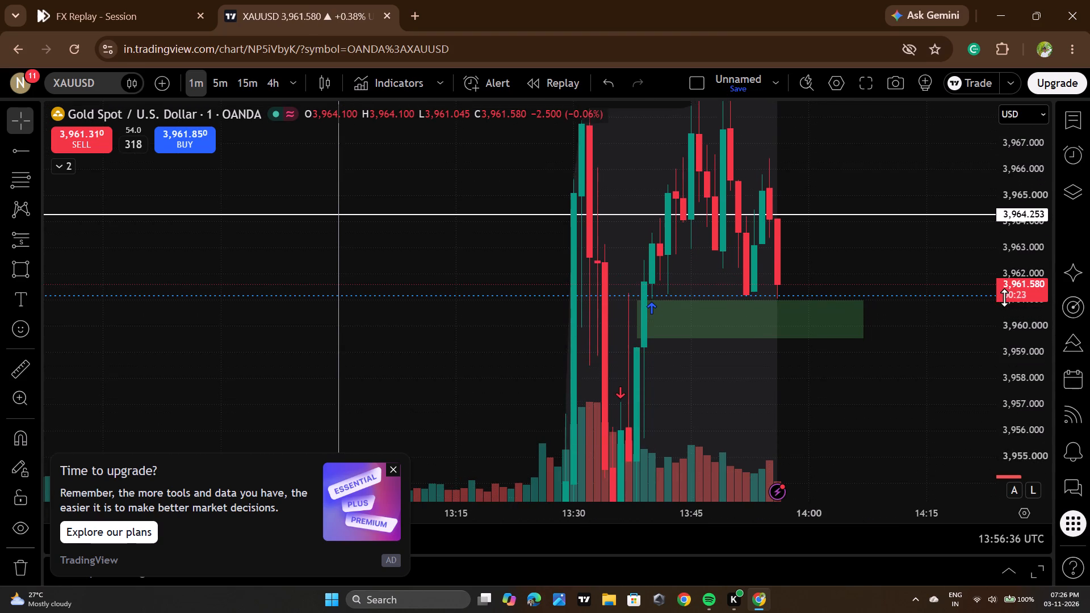
scroll(1004, 297, "up", 4)
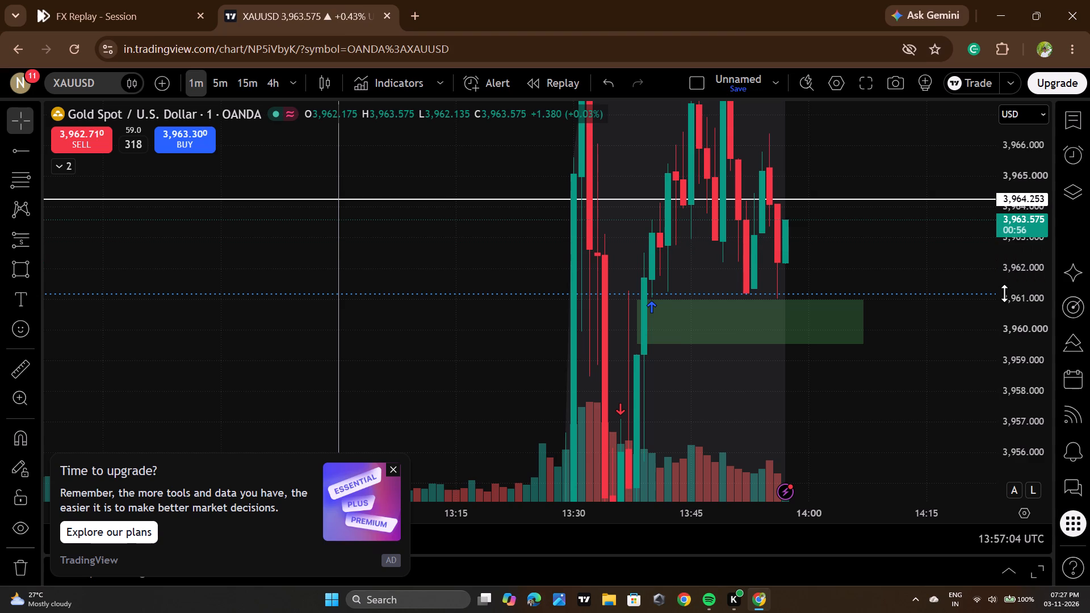
scroll(1033, 282, "down", 7)
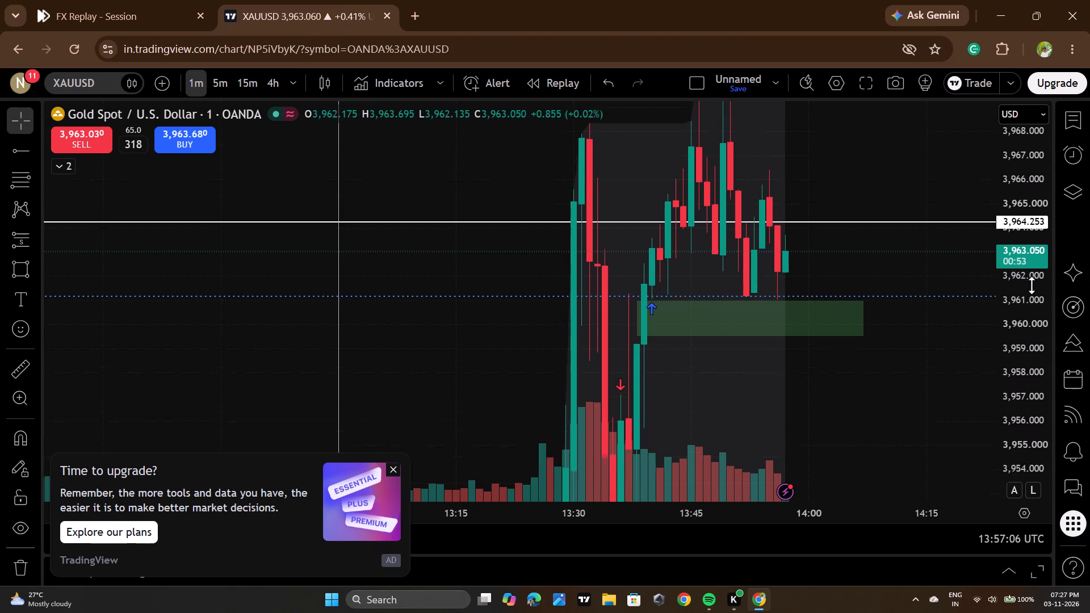
scroll(1032, 285, "down", 1)
scroll(817, 410, "down", 4)
scroll(1014, 263, "down", 13)
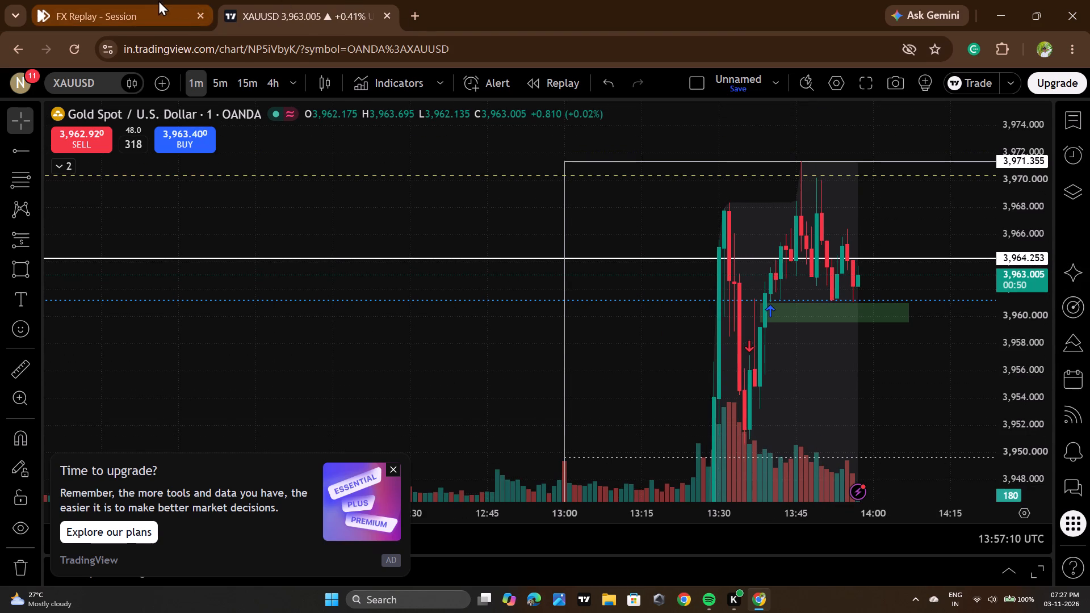
Switch to the FX Replay session and examine the XAU/USD price action and past trades from 6 January up to the paused candle.
left_click(182, 19)
left_click_drag(758, 276, 751, 334)
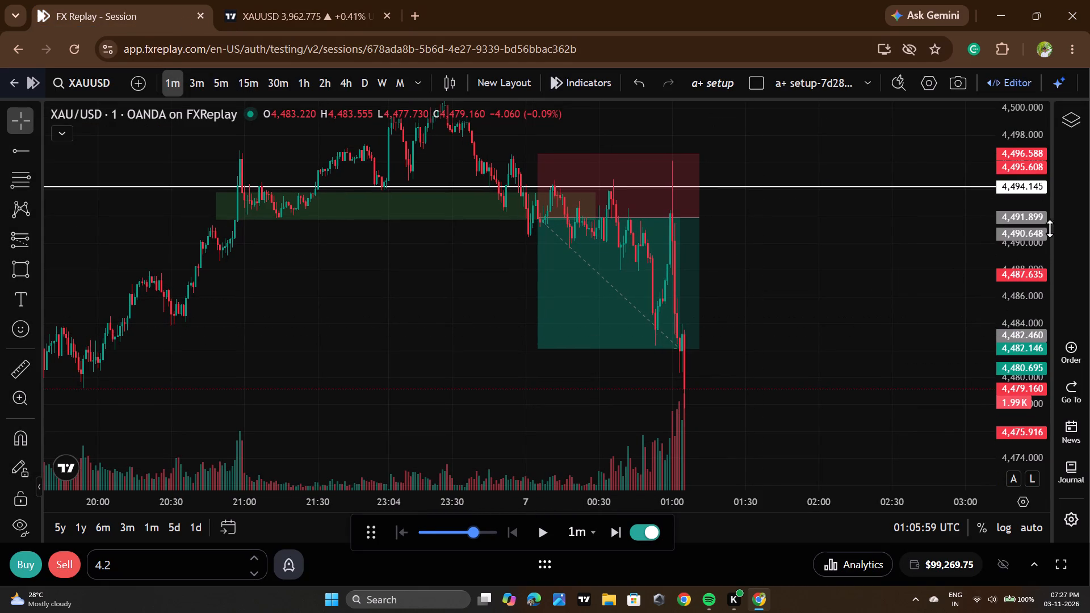
scroll(1051, 228, "down", 6)
scroll(1030, 182, "down", 4)
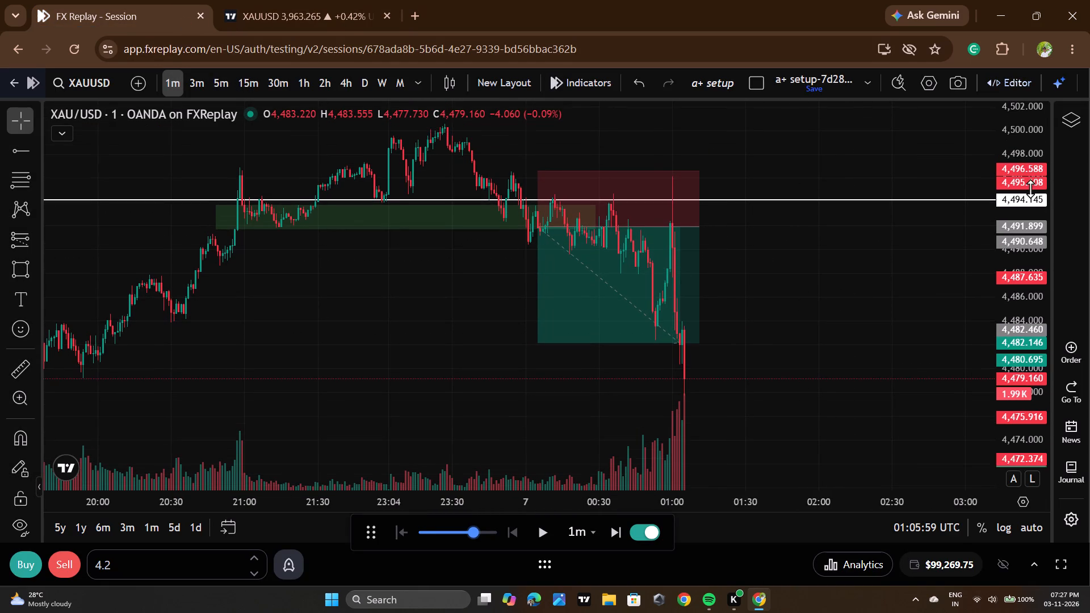
scroll(568, 180, "down", 5)
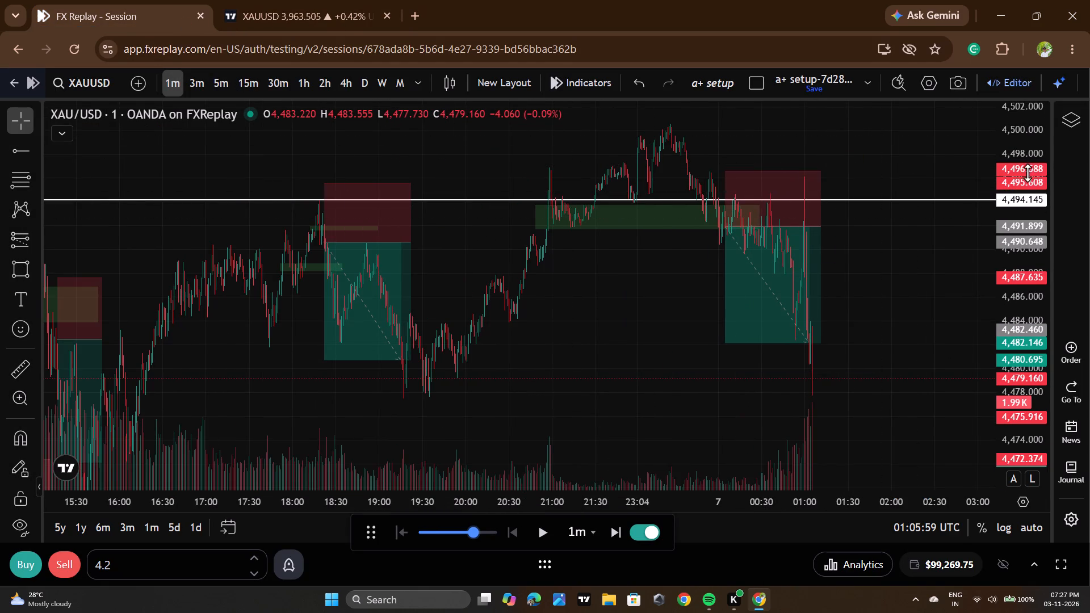
scroll(1028, 175, "up", 6)
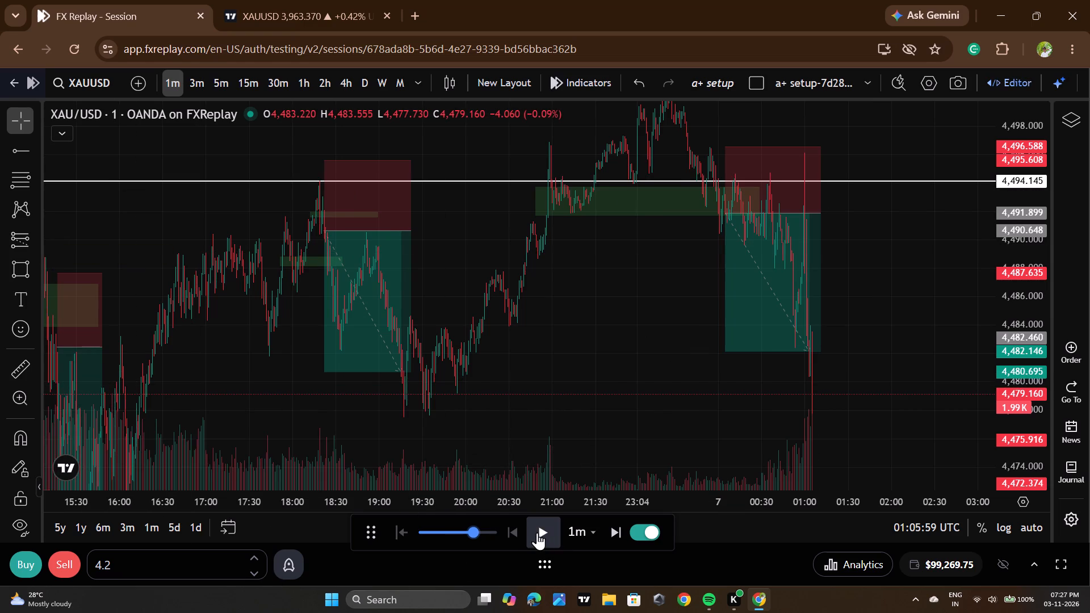
scroll(632, 371, "down", 1)
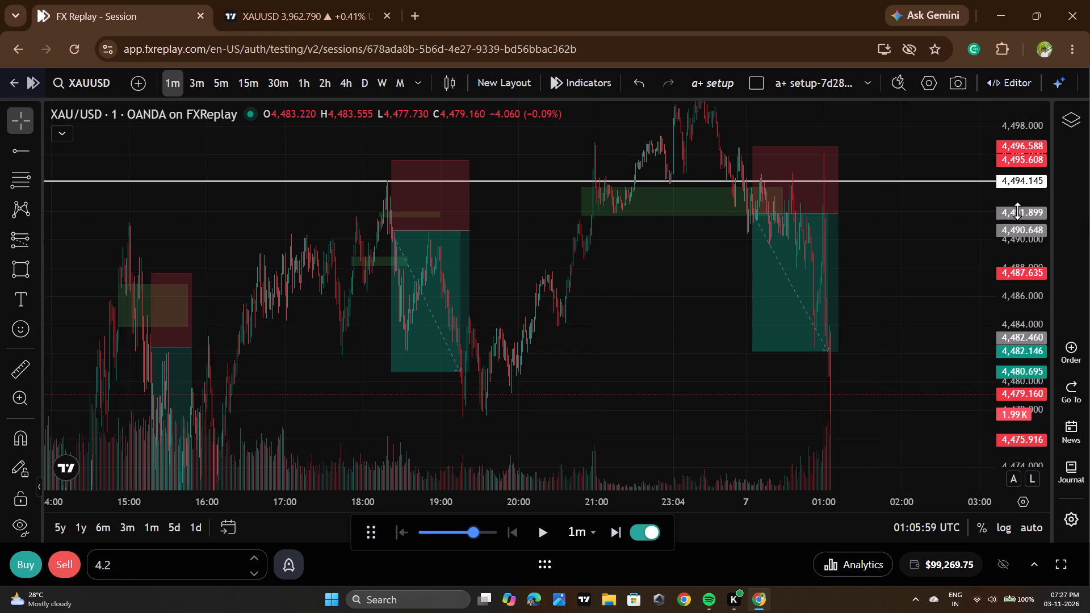
scroll(1017, 211, "down", 4)
scroll(917, 272, "down", 2)
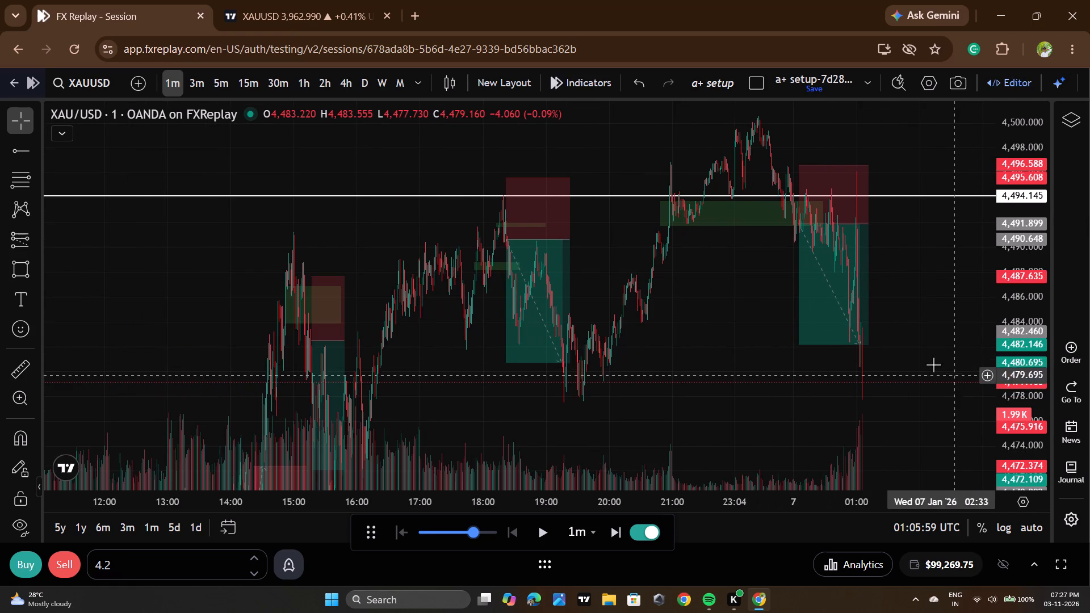
left_click_drag(933, 360, 904, 304)
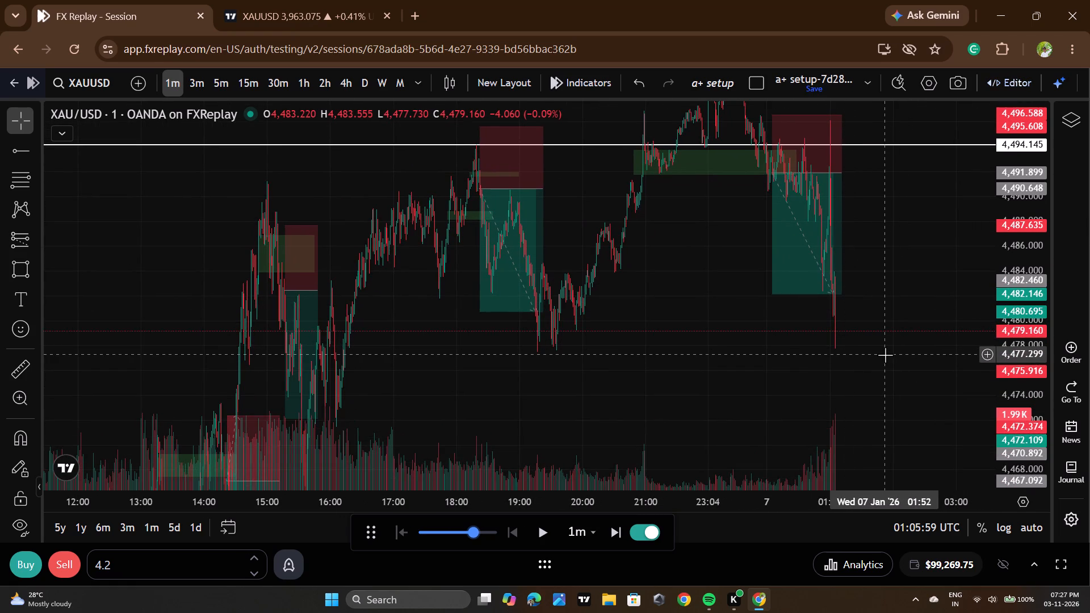
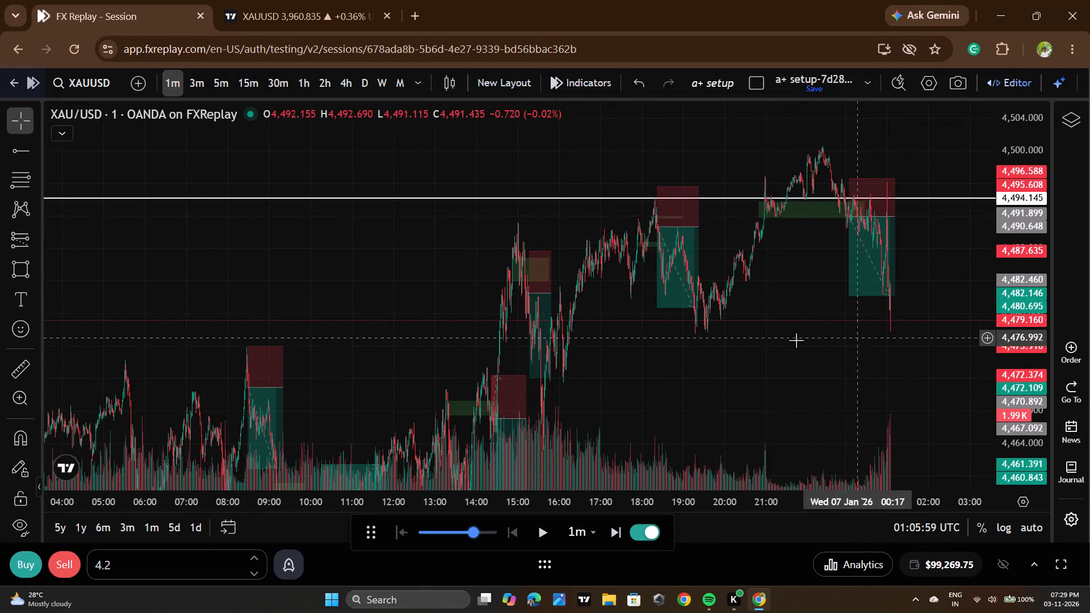
Examine the XAU/USD price swings and past trades from 5 January to the paused candle on 7 January.
left_click_drag(768, 340, 762, 360)
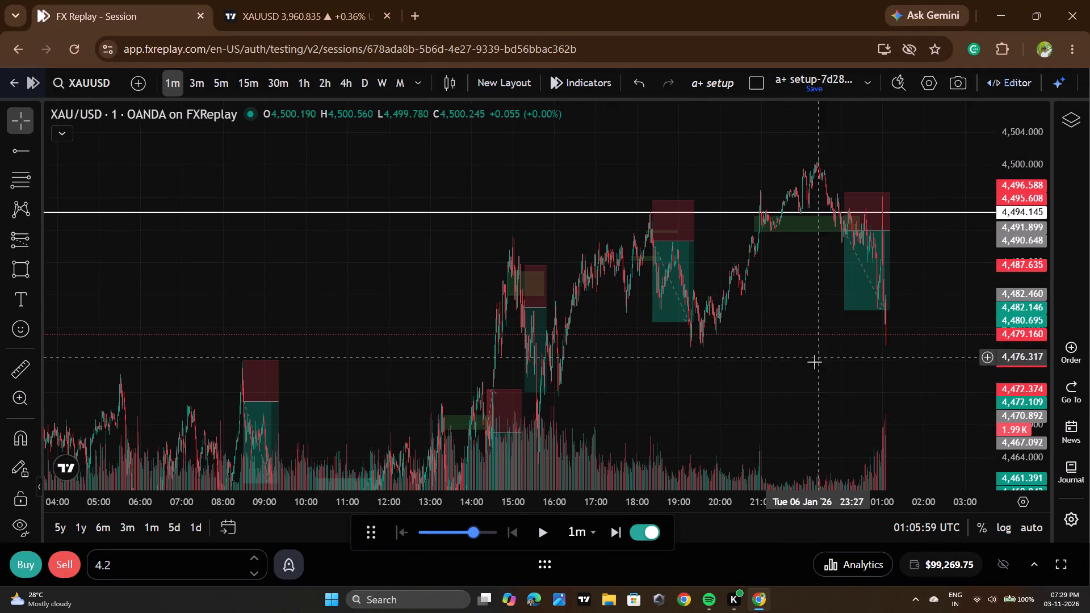
left_click_drag(814, 362, 836, 207)
scroll(630, 383, "down", 6)
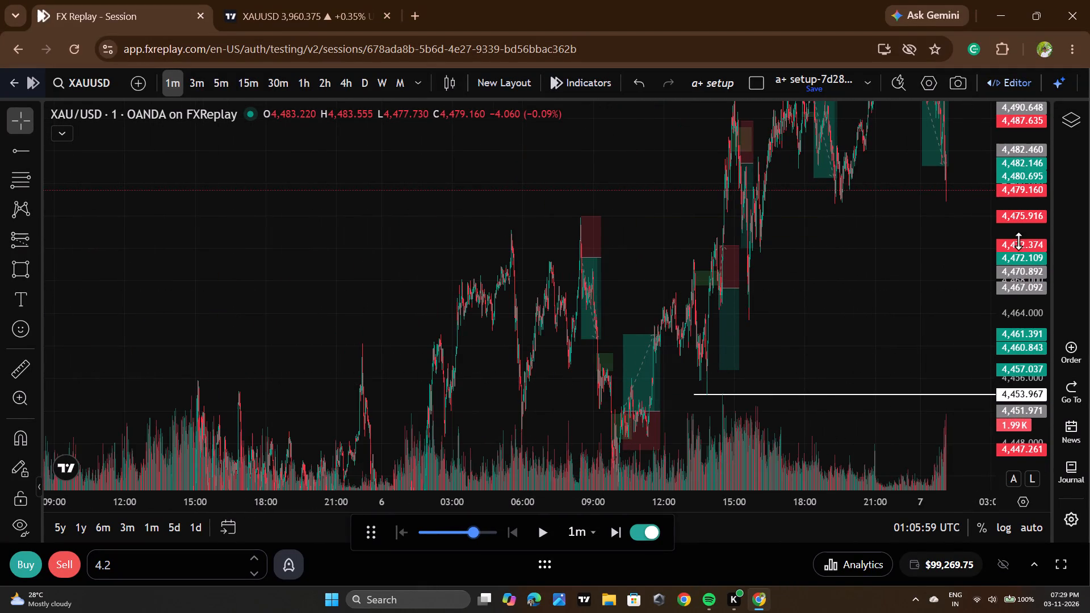
scroll(1022, 245, "down", 20)
scroll(1022, 245, "down", 3)
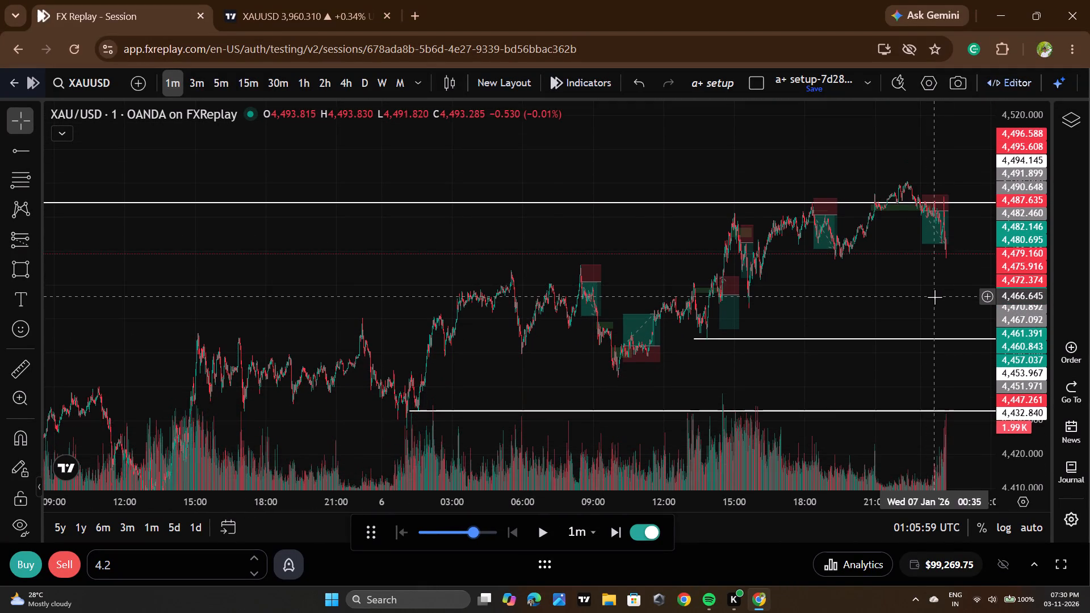
scroll(934, 297, "up", 6)
scroll(1007, 272, "up", 13)
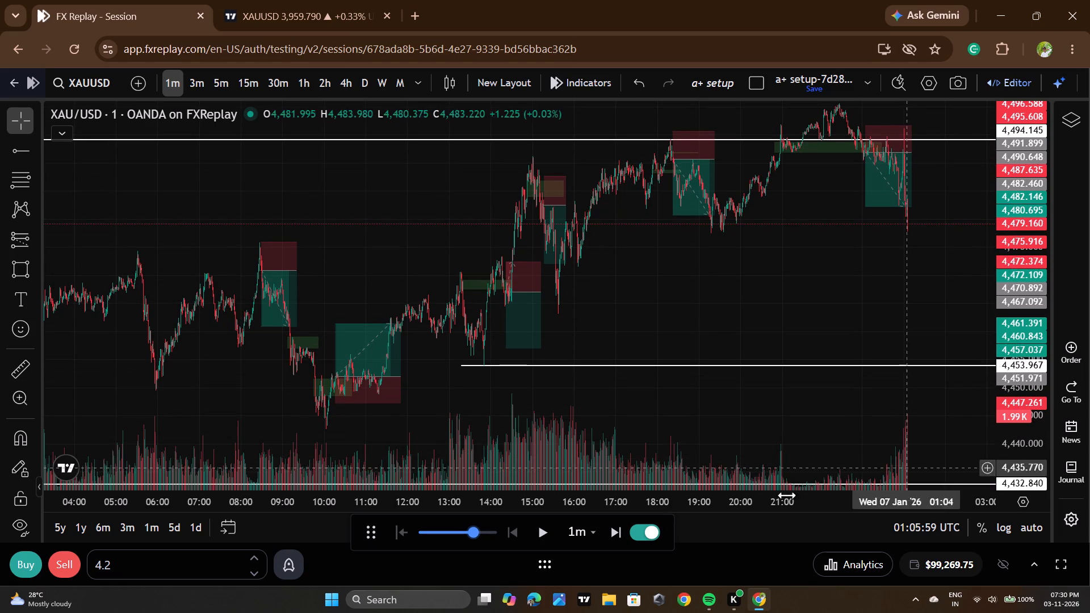
scroll(643, 375, "up", 3)
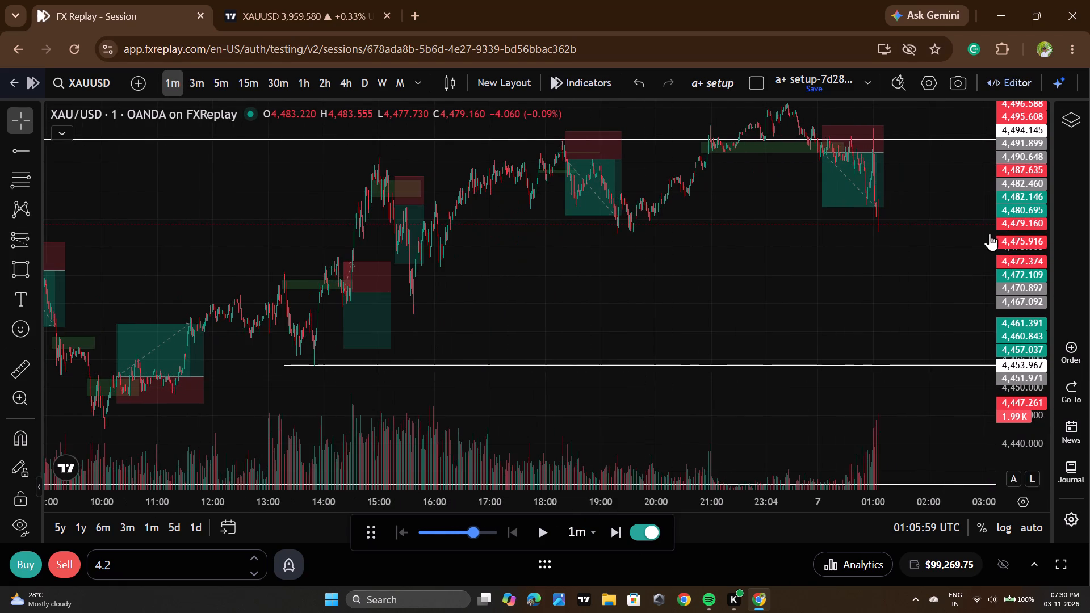
scroll(1028, 242, "up", 12)
left_click_drag(857, 255, 843, 397)
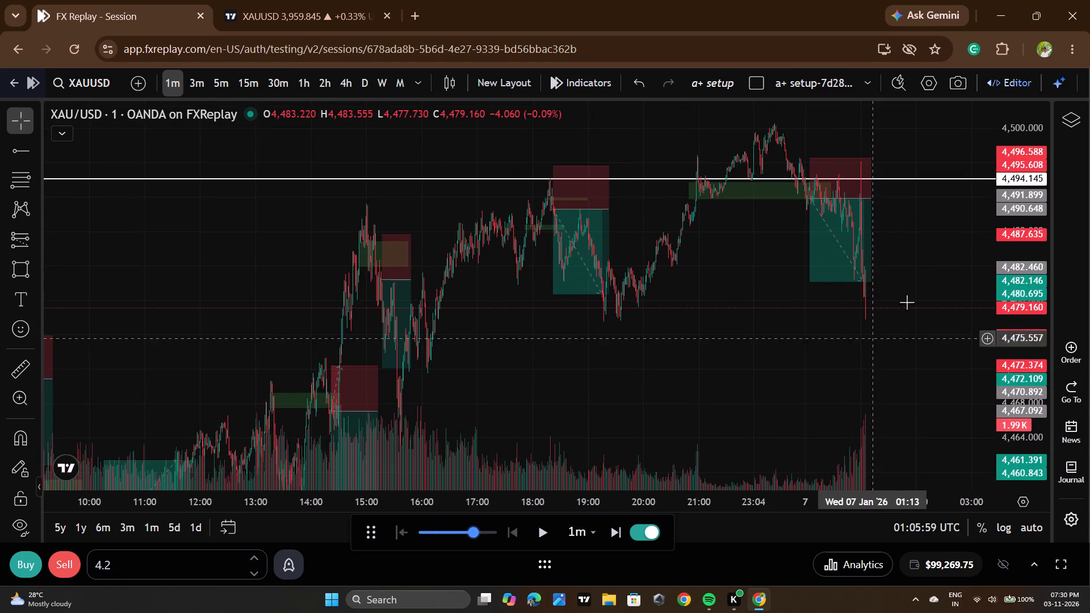
scroll(1003, 232, "up", 11)
scroll(899, 249, "up", 4)
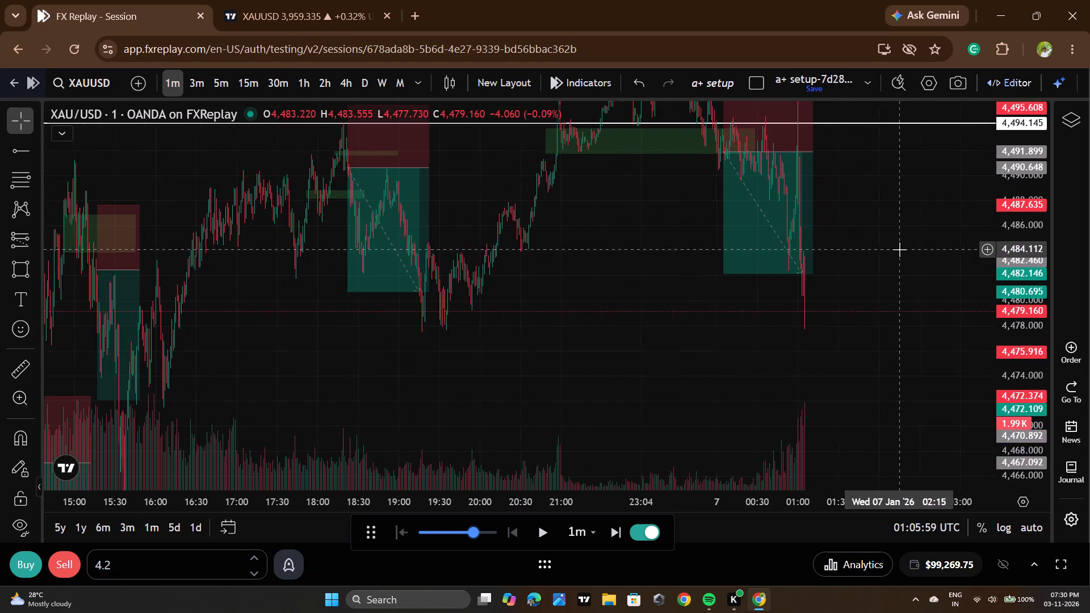
Draw a horizontal ray at about 4,471.172 from the 16:01 swing low on 6 January.
scroll(777, 321, "down", 4)
left_click_drag(839, 370, 827, 255)
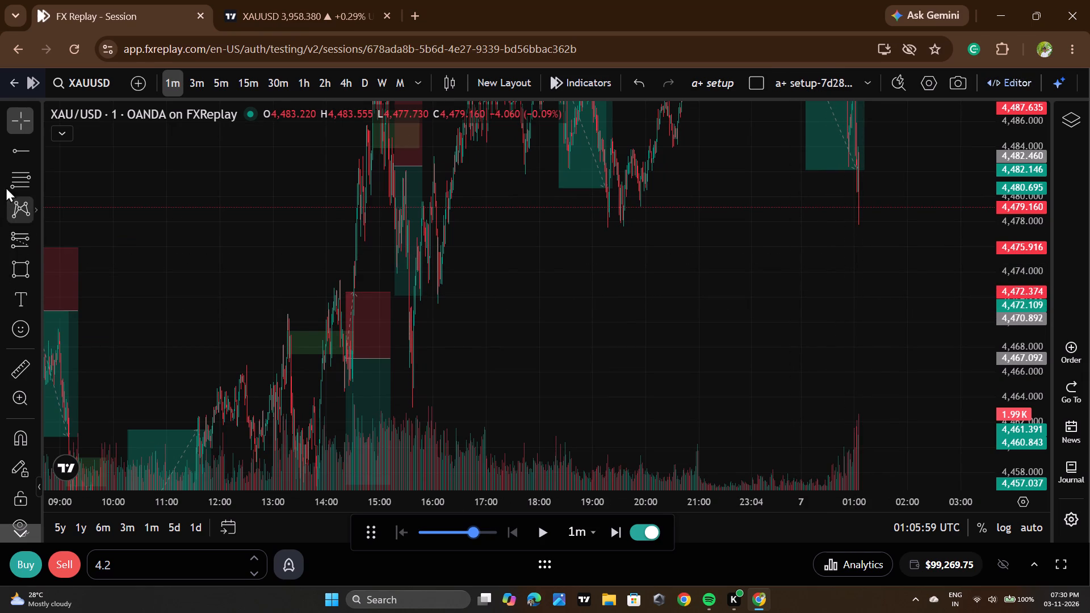
left_click(13, 153)
left_click(434, 307)
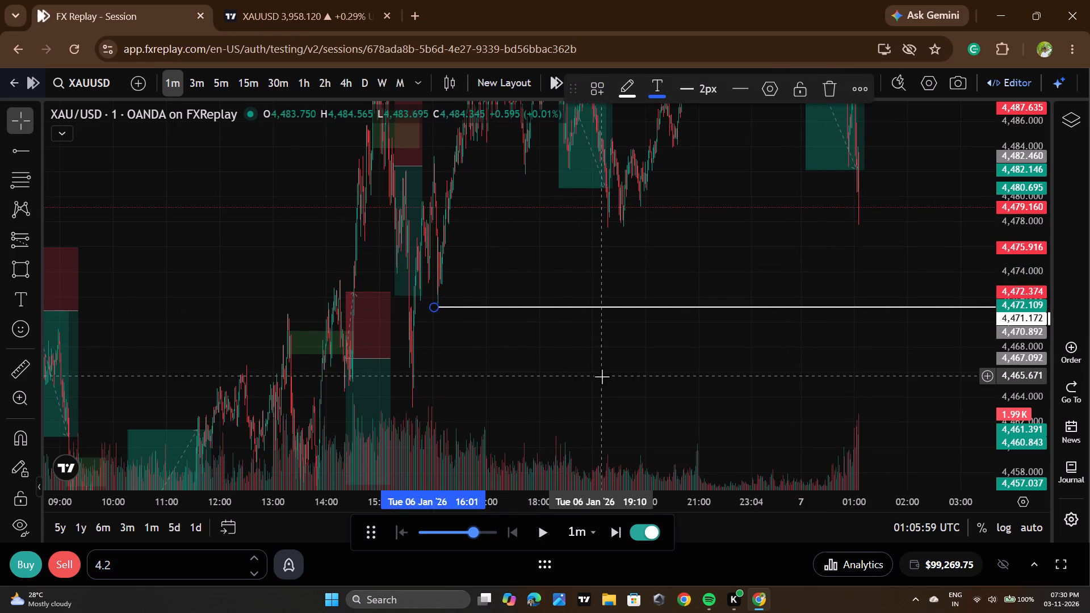
left_click(602, 376)
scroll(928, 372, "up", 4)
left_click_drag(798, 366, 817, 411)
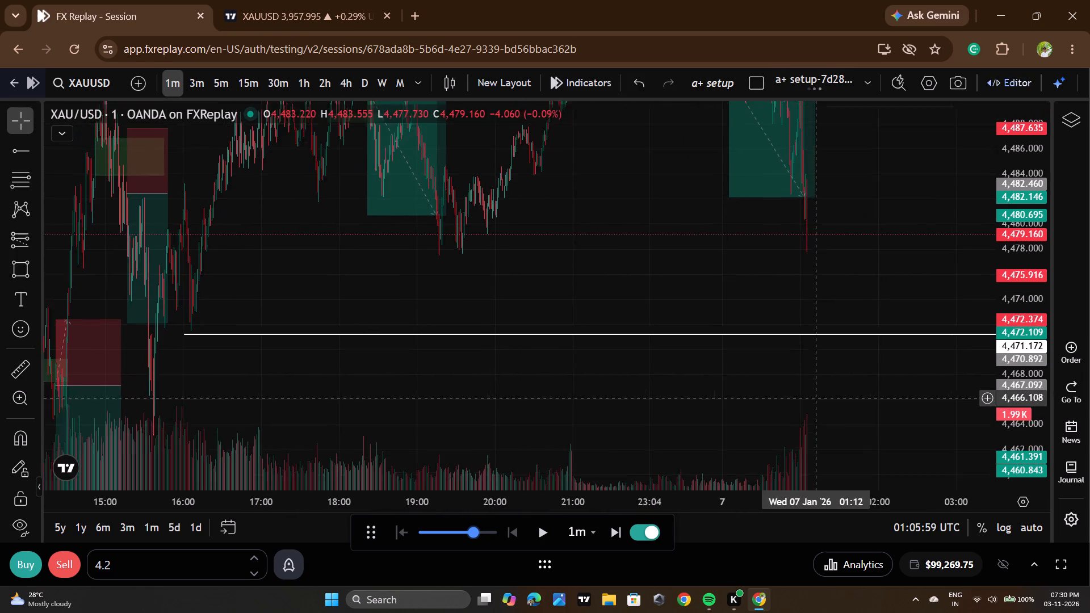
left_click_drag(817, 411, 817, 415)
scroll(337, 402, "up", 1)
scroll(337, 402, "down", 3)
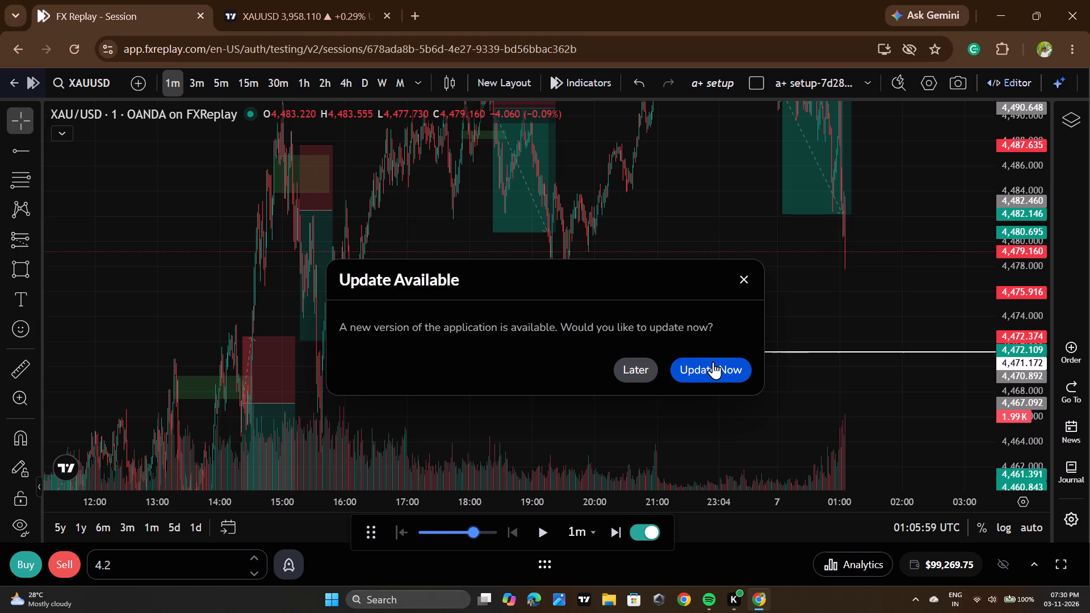
Update the replay application to the available new version.
left_click(713, 362)
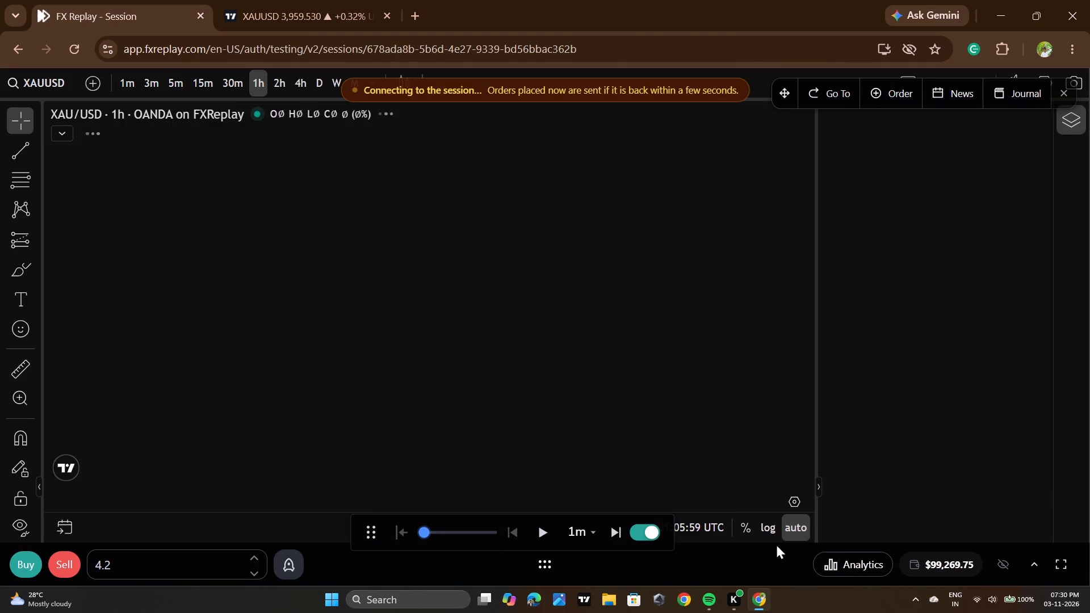
Collapse the empty side panel and close the floating Go To, Order, News and Journal bar.
left_click(817, 483)
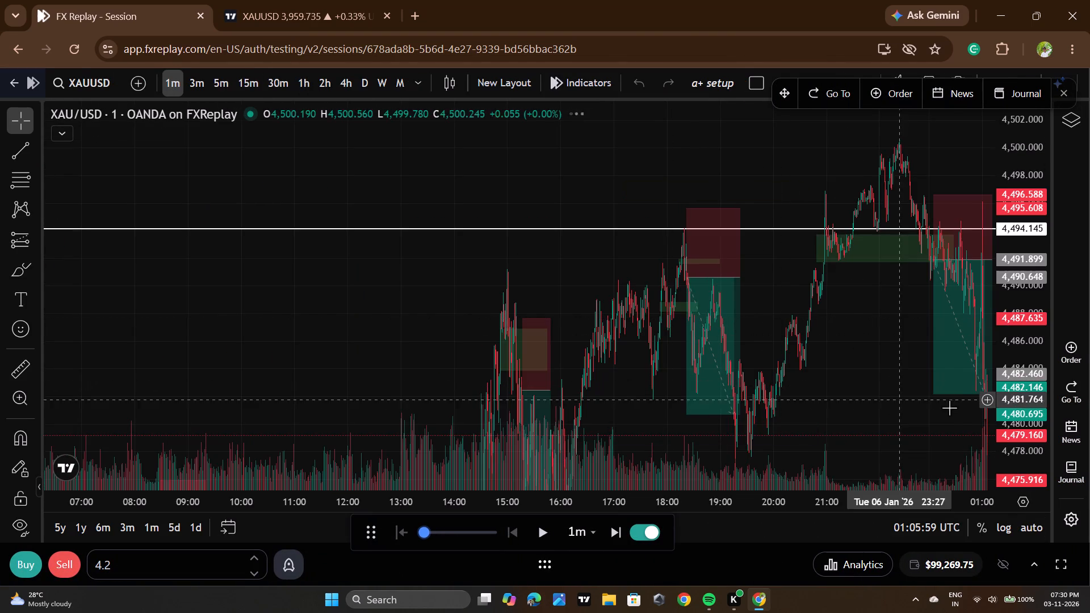
left_click_drag(927, 405, 768, 262)
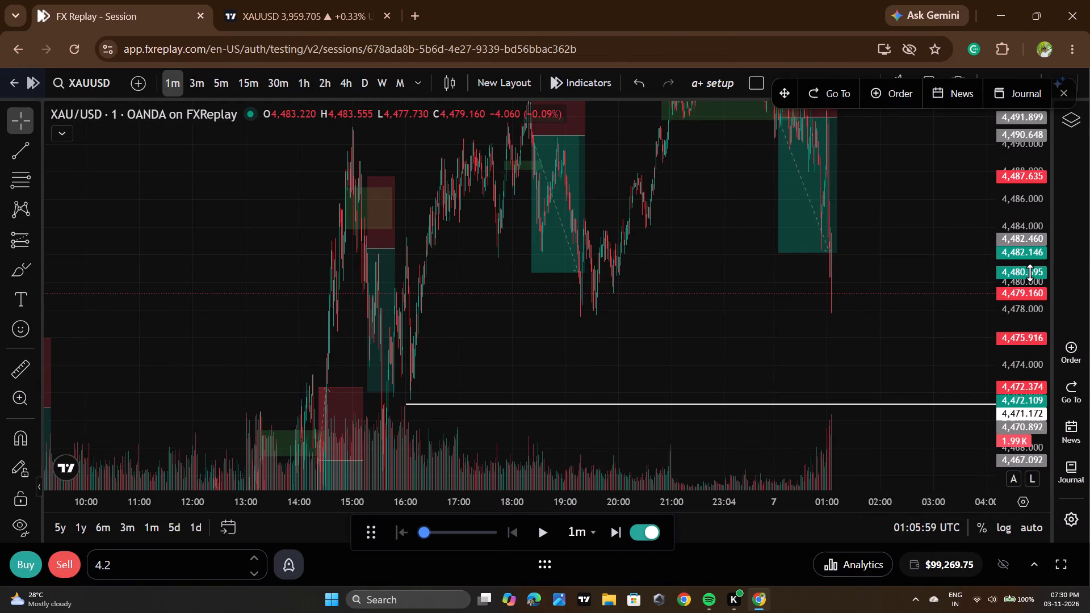
scroll(1026, 274, "down", 11)
left_click(1062, 83)
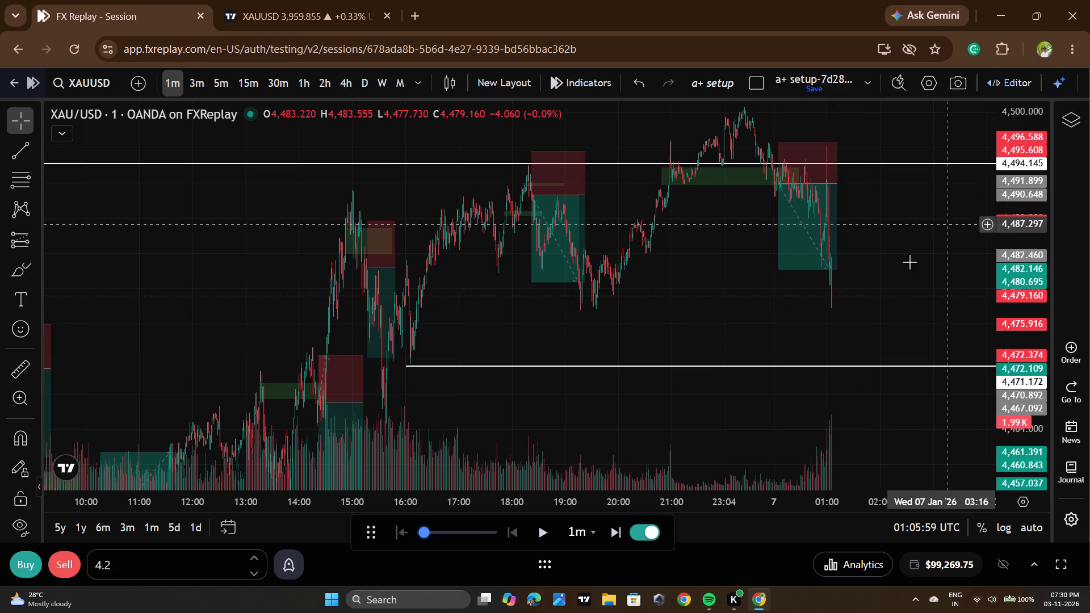
Set the replay speed to 10x per sec.
left_click(464, 532)
Examine the recent XAU/USD decline against the horizontal rays at 4,471.172 and 4,453.967.
scroll(811, 354, "down", 2)
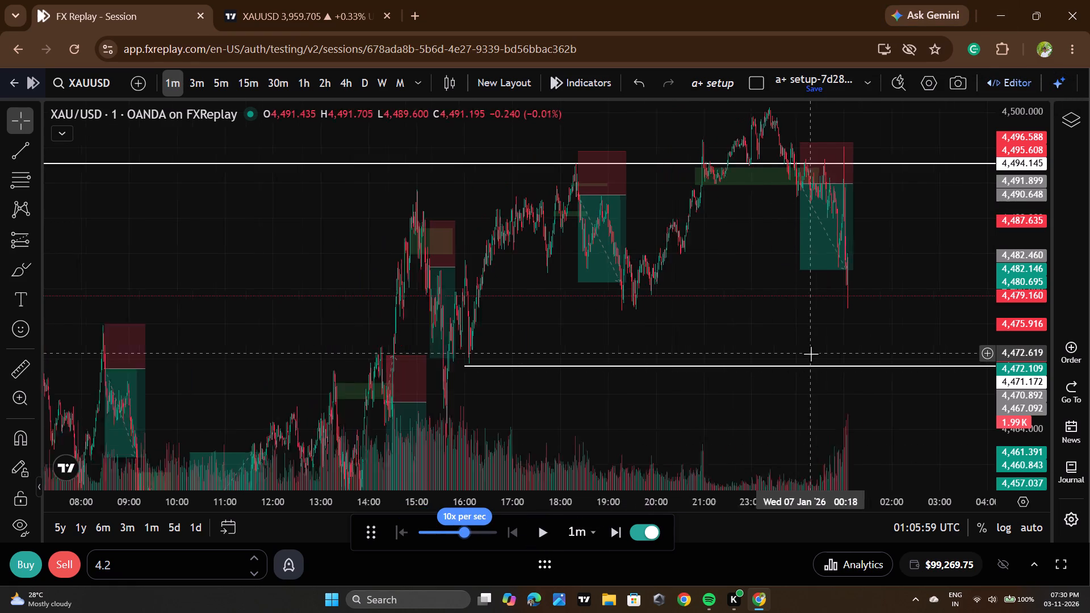
scroll(609, 380, "up", 4)
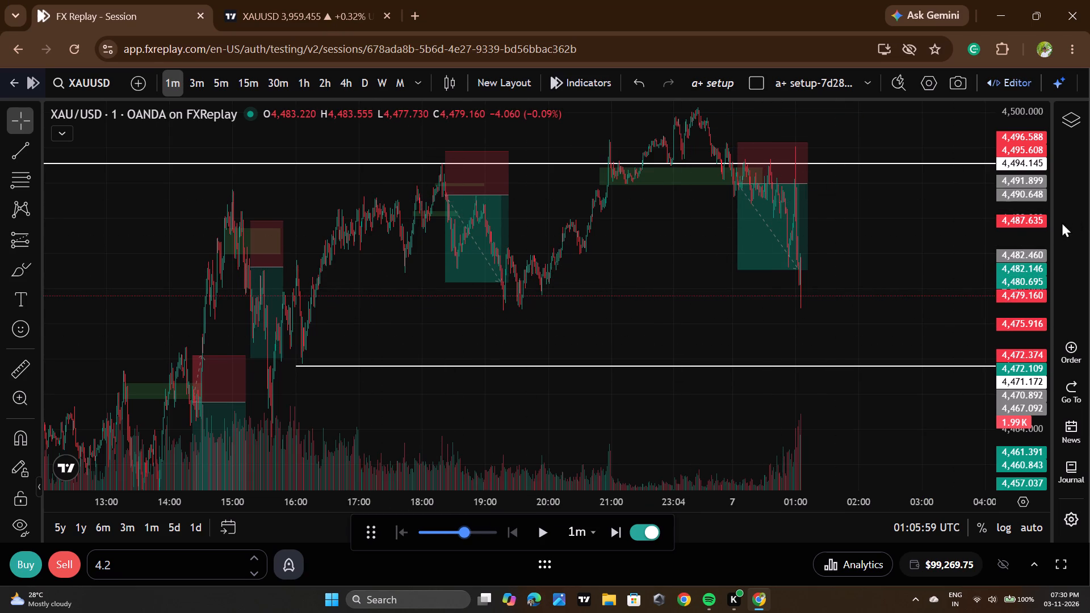
scroll(1017, 213, "down", 4)
scroll(1017, 213, "up", 4)
scroll(318, 400, "down", 1)
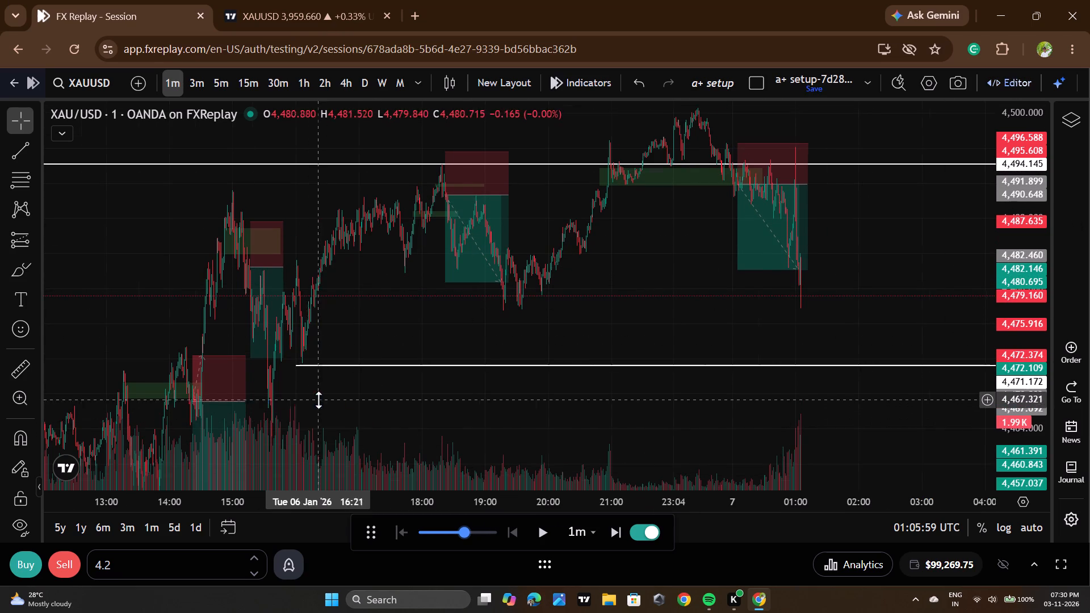
scroll(318, 400, "down", 2)
scroll(323, 394, "up", 3)
left_click_drag(631, 440, 652, 347)
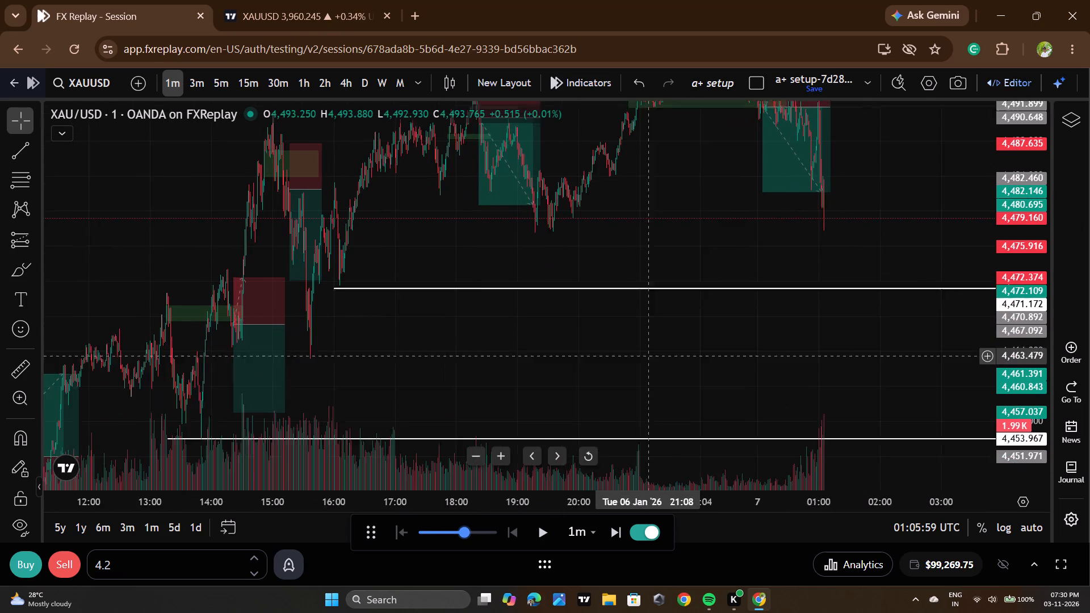
left_click_drag(652, 347, 652, 347)
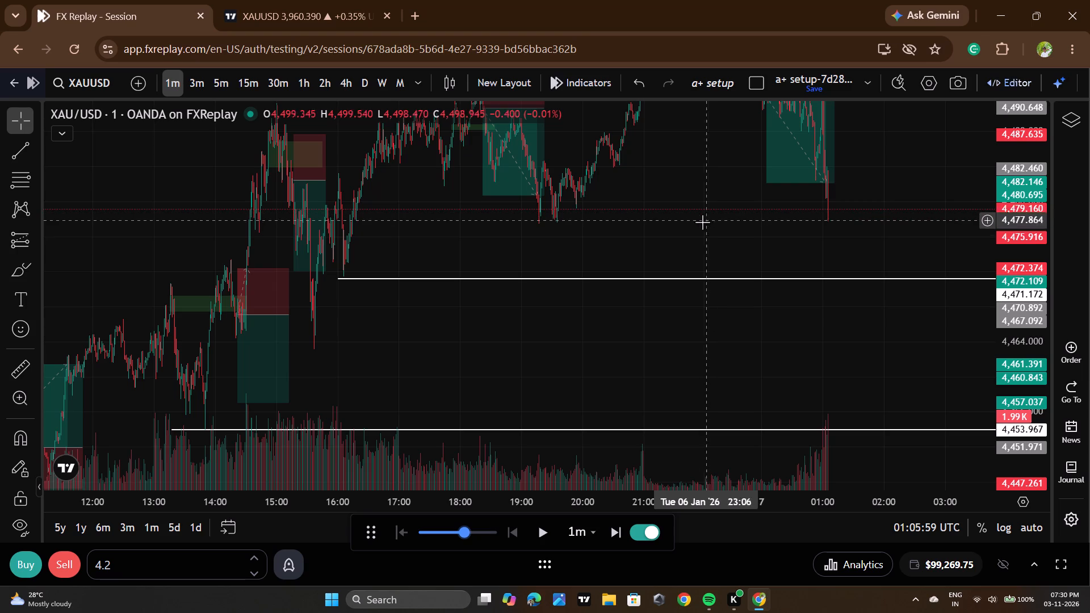
scroll(476, 245, "down", 1)
scroll(533, 276, "up", 2)
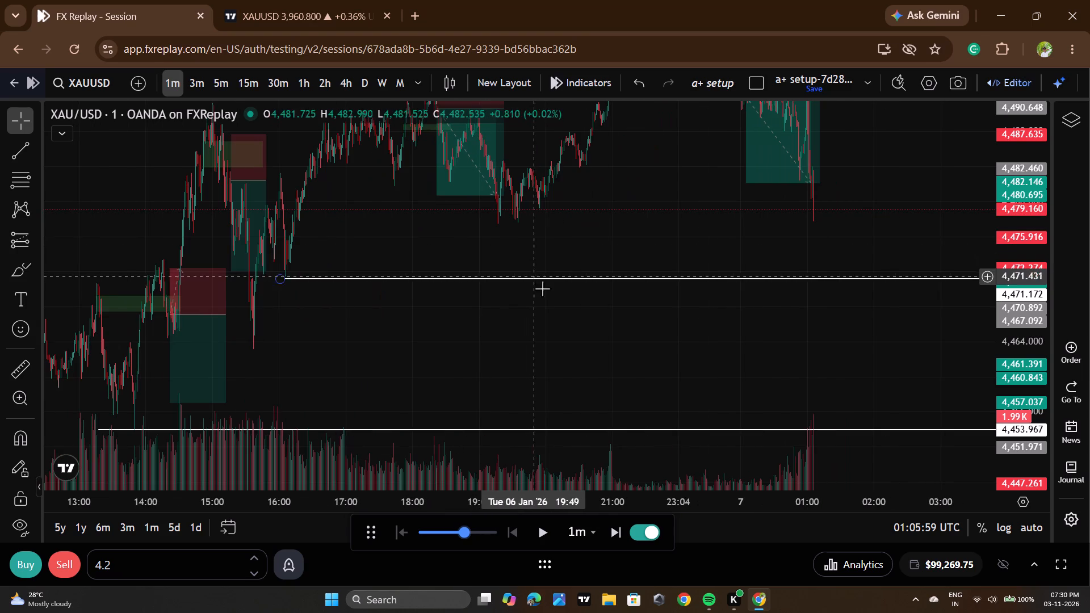
scroll(556, 383, "down", 2)
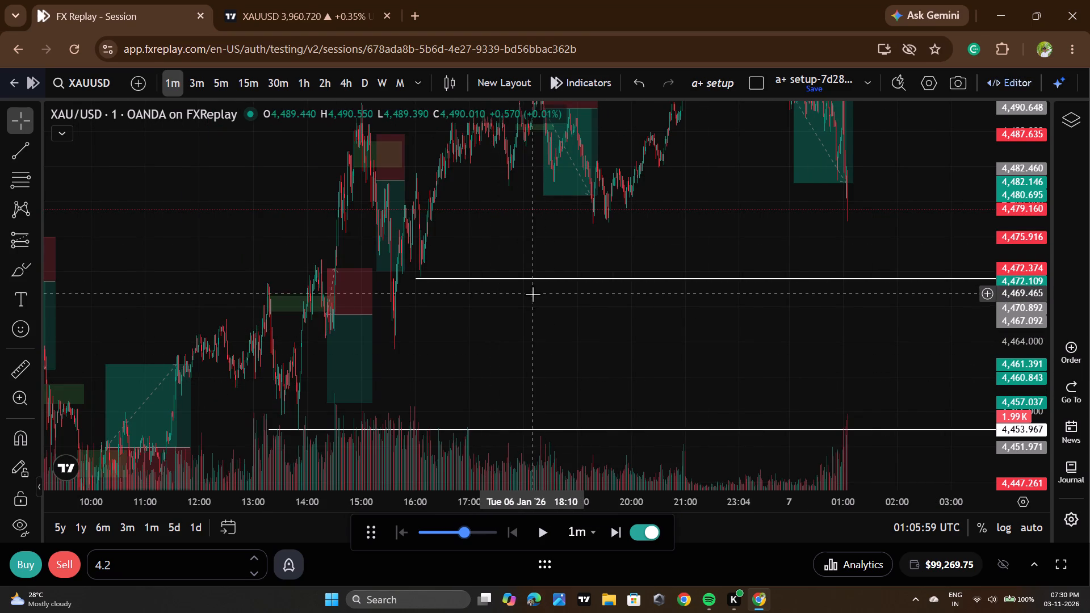
Run the replay forward from the paused candle and pause it at 01:11:59 UTC on 7 January.
scroll(601, 419, "up", 2)
left_click(536, 538)
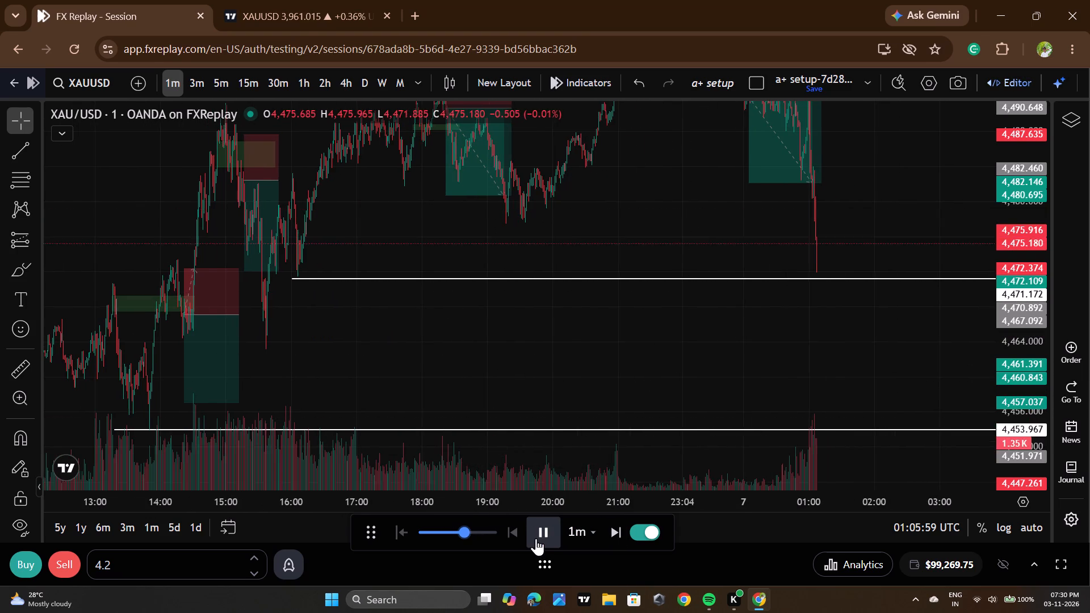
left_click(536, 538)
Draw a green rectangle zone from 01:02 to about 01:47 on 7 January, spanning about 4,476.2 to 4,478.0.
scroll(604, 463, "up", 11)
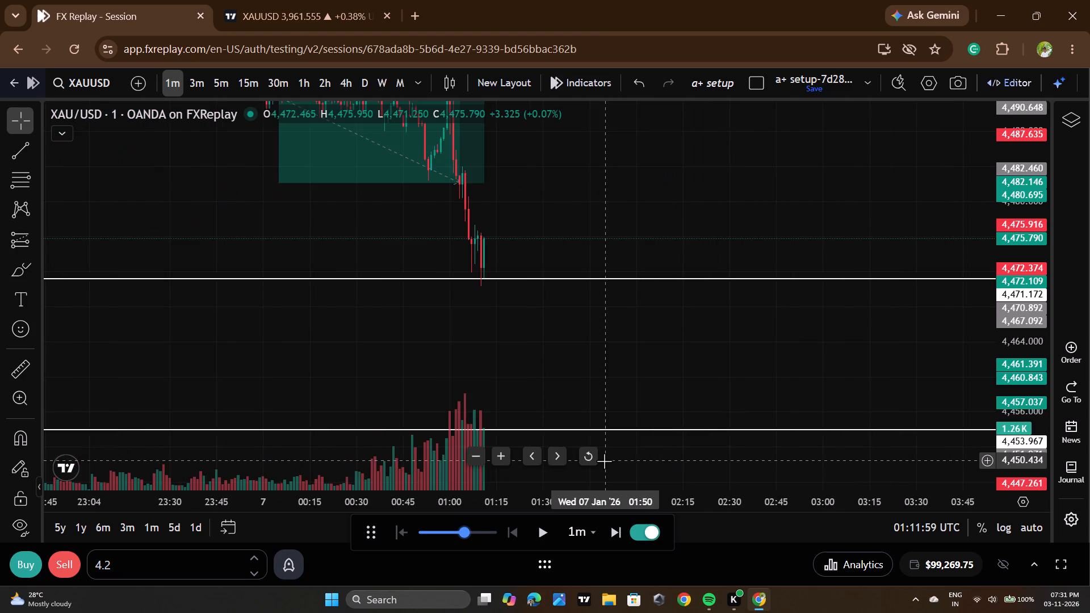
scroll(753, 325, "up", 4)
scroll(1009, 288, "up", 6)
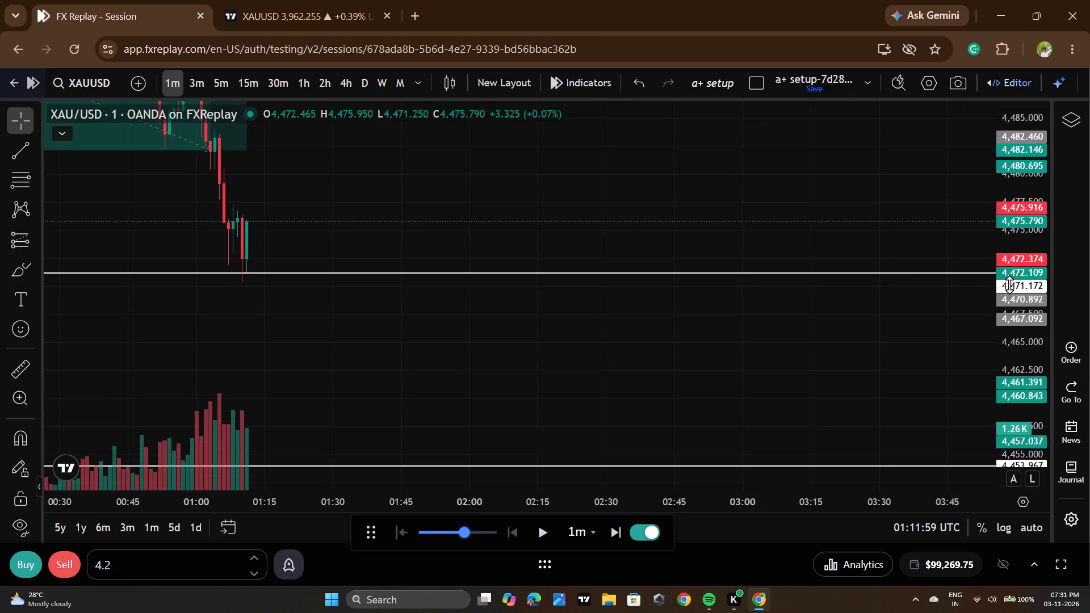
scroll(1009, 284, "up", 7)
scroll(492, 379, "up", 2)
left_click_drag(349, 402, 682, 473)
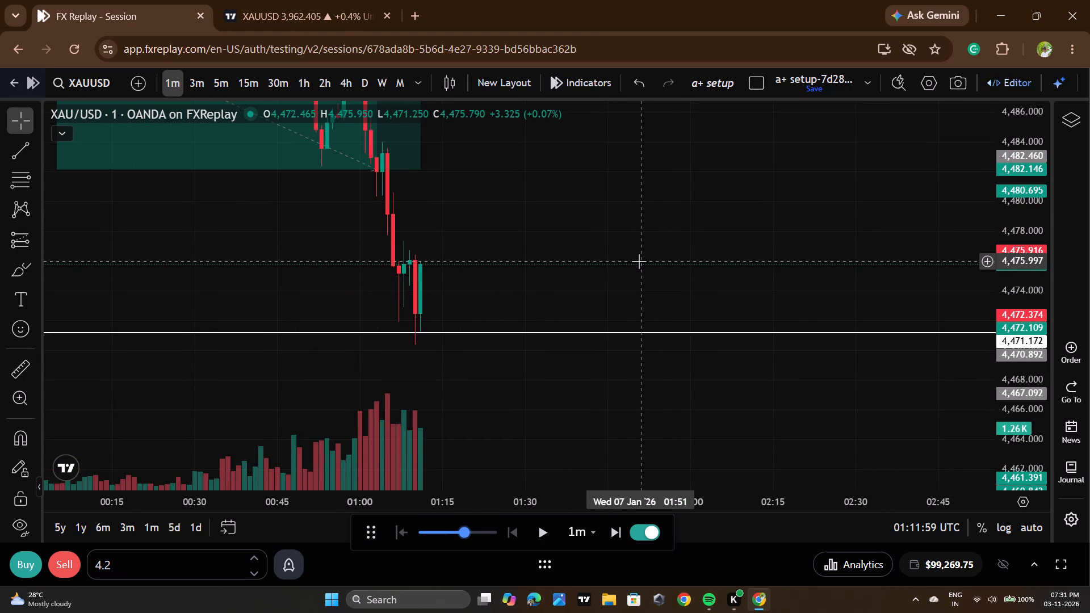
left_click(33, 278)
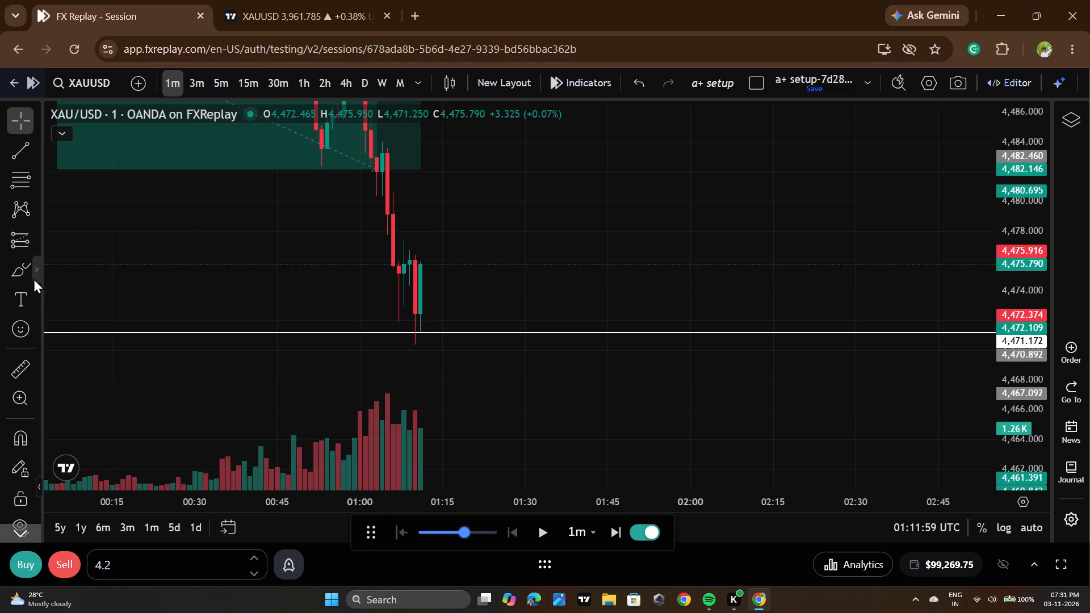
left_click(81, 409)
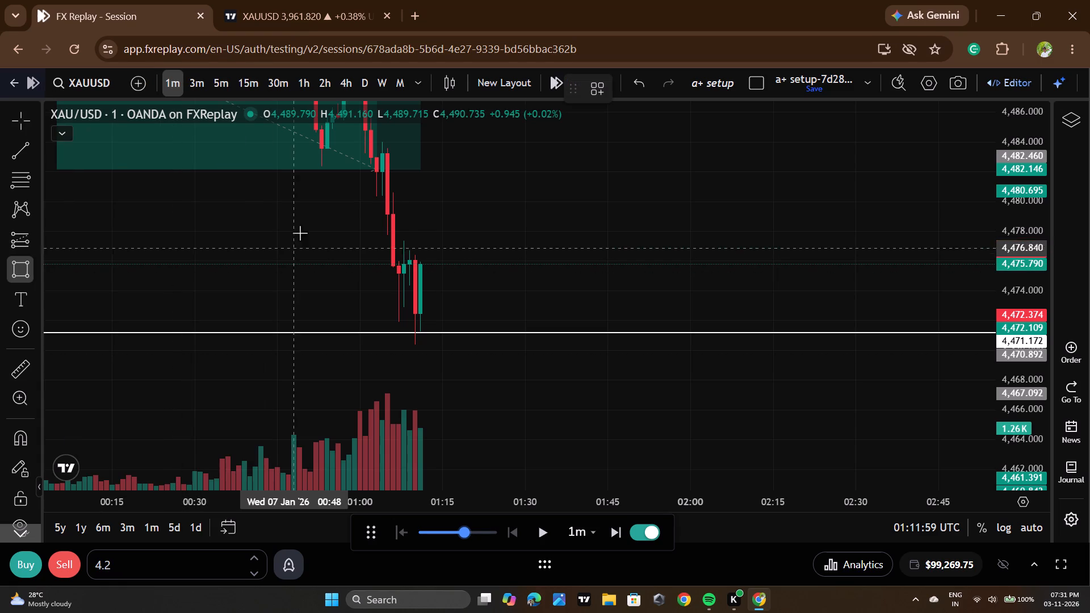
left_click(370, 258)
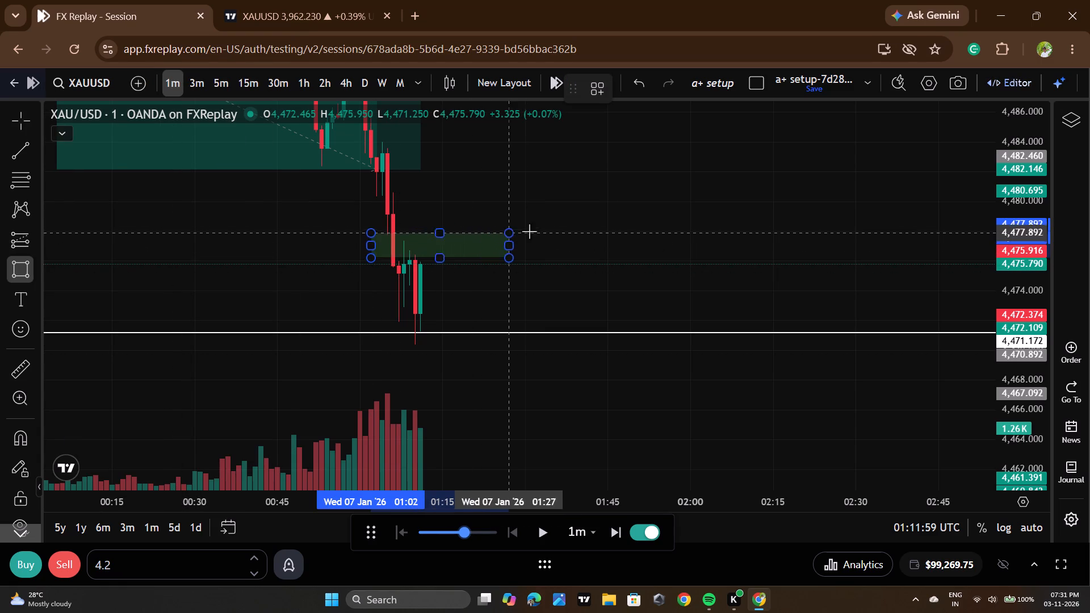
left_click(619, 230)
left_click(739, 240)
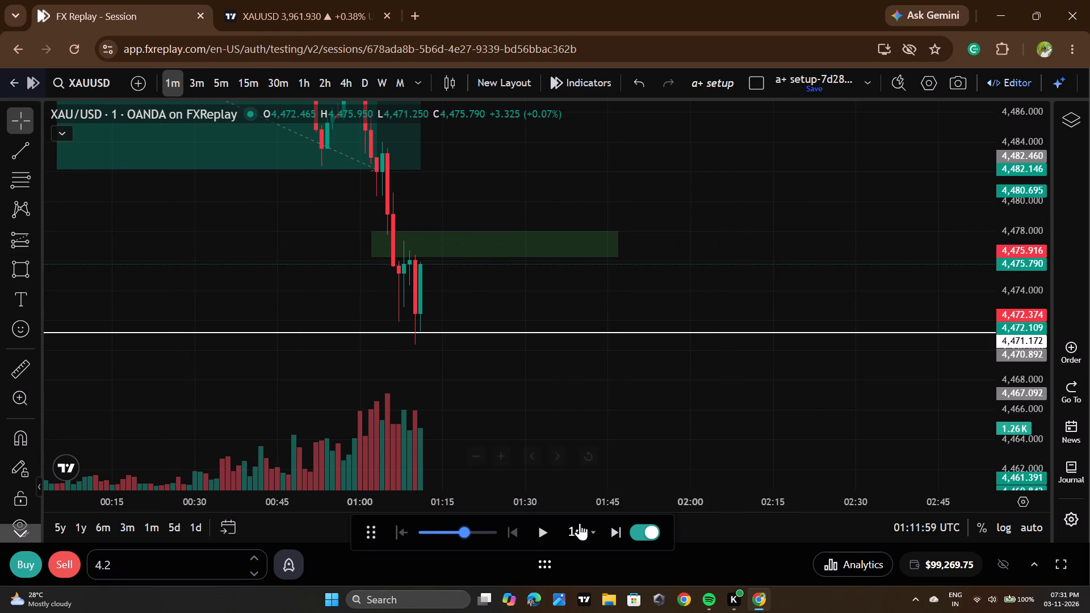
Advance the replay in short bursts to 01:30:59 UTC, pausing to watch price around the new green zone.
double_click(546, 531)
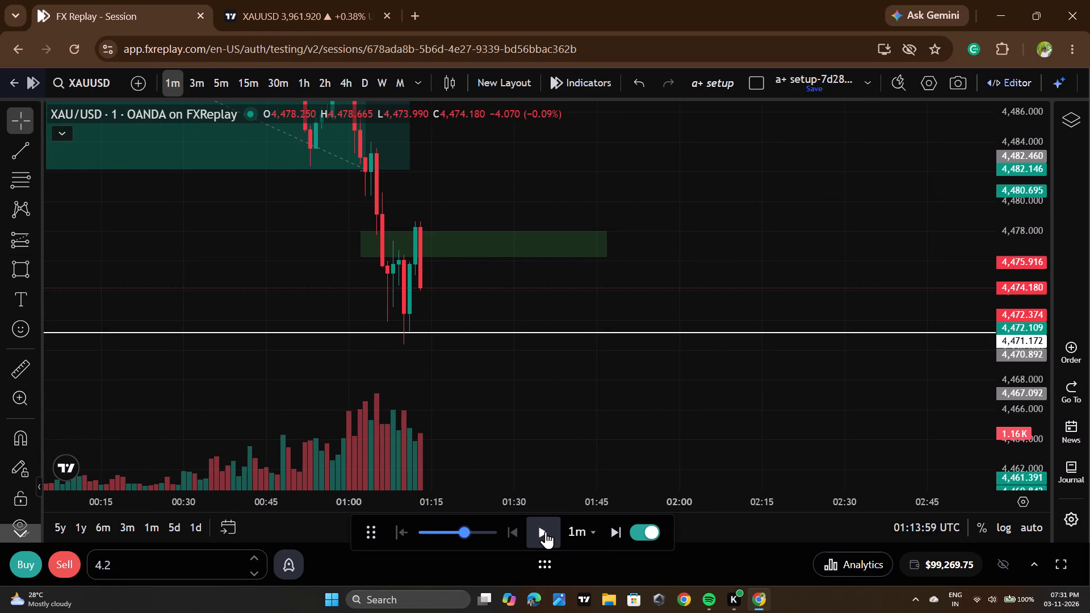
double_click(546, 531)
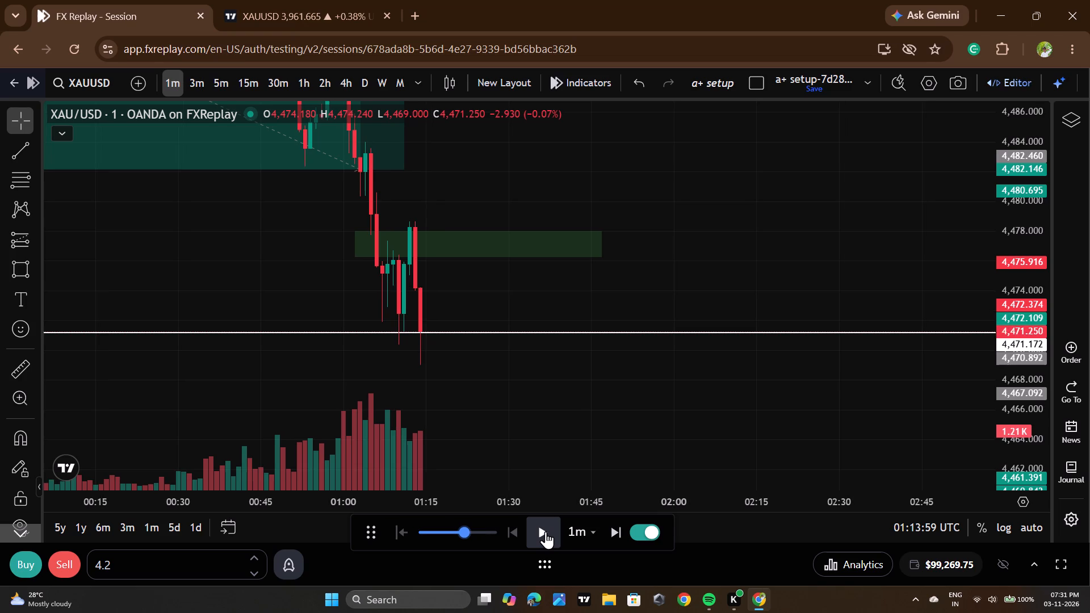
double_click(546, 531)
double_click(546, 531)
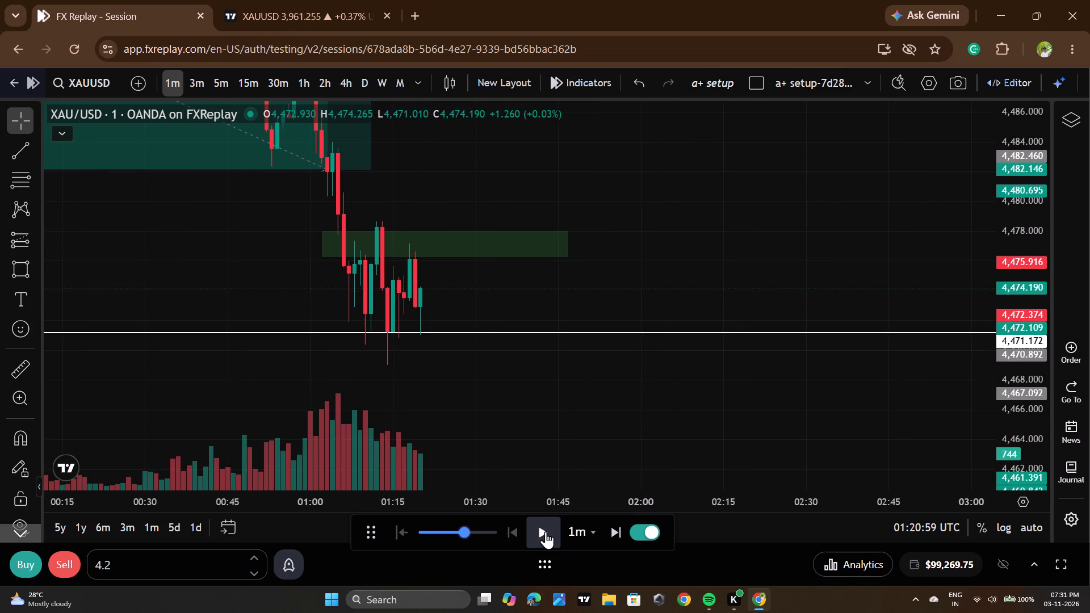
double_click(546, 531)
double_click(546, 531)
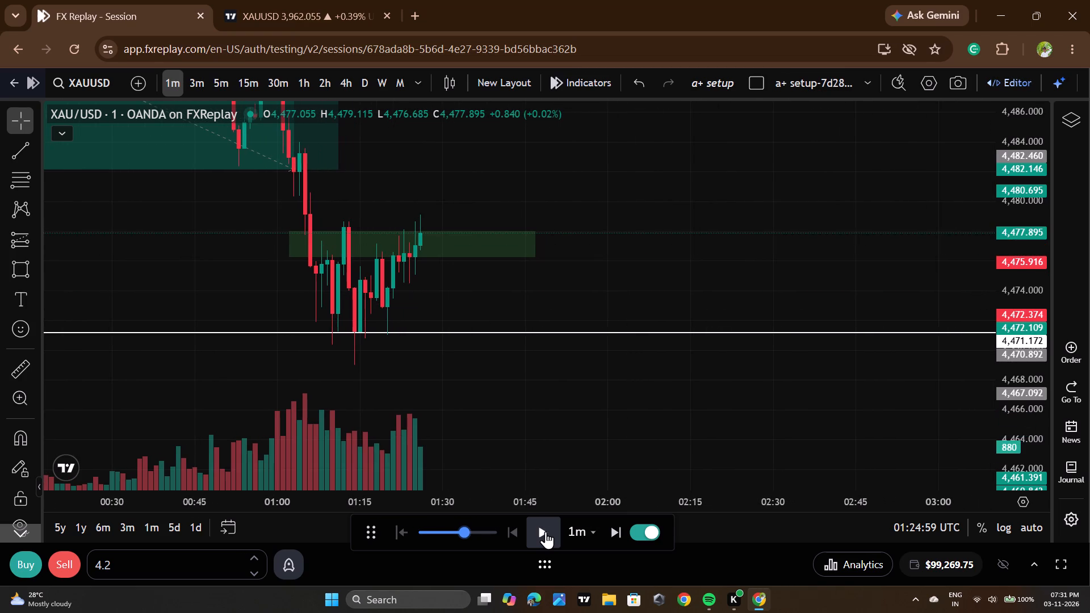
double_click(546, 531)
double_click(546, 531)
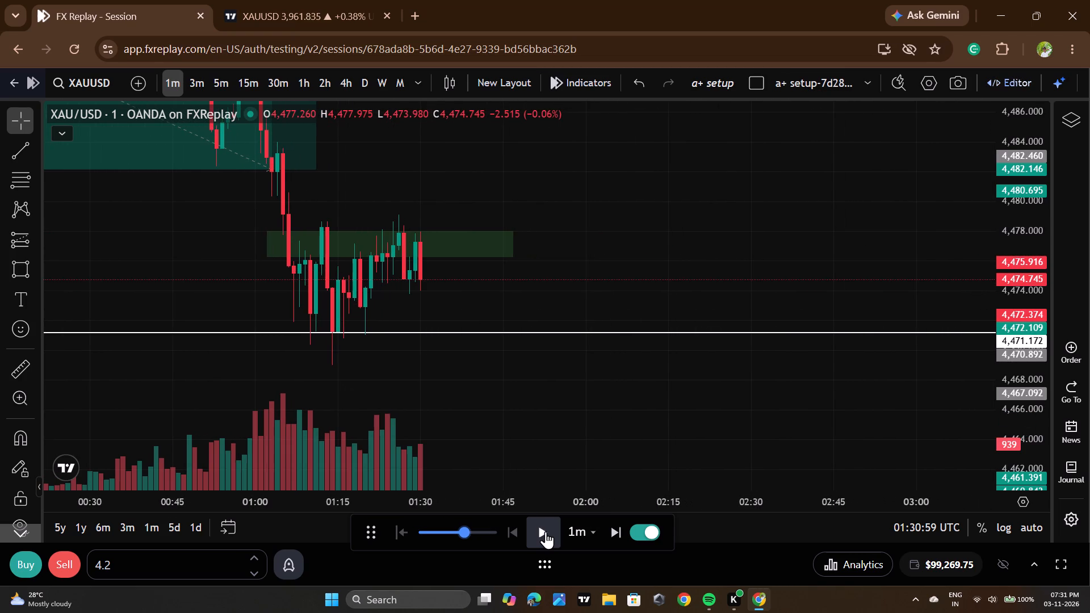
Advance the XAU/USD replay in short bursts to 01:37:59 UTC on 7 January.
double_click(546, 531)
left_click(546, 531)
left_click(546, 531)
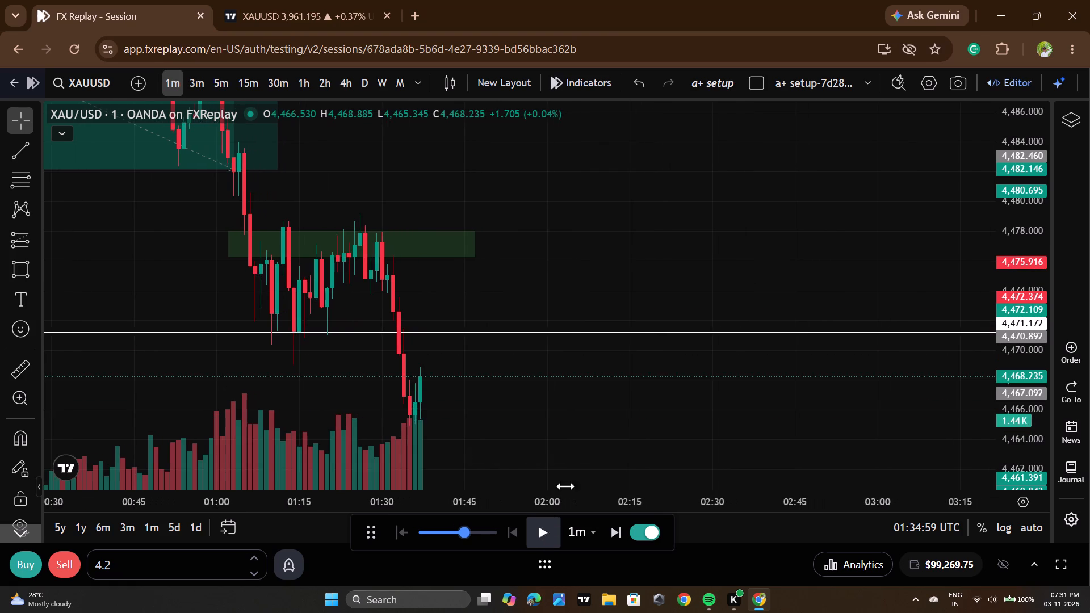
Examine the break below the 4,471.172 ray against the 6 January price structure and the 4,453.967 ray.
scroll(603, 396, "down", 5)
scroll(1038, 281, "down", 9)
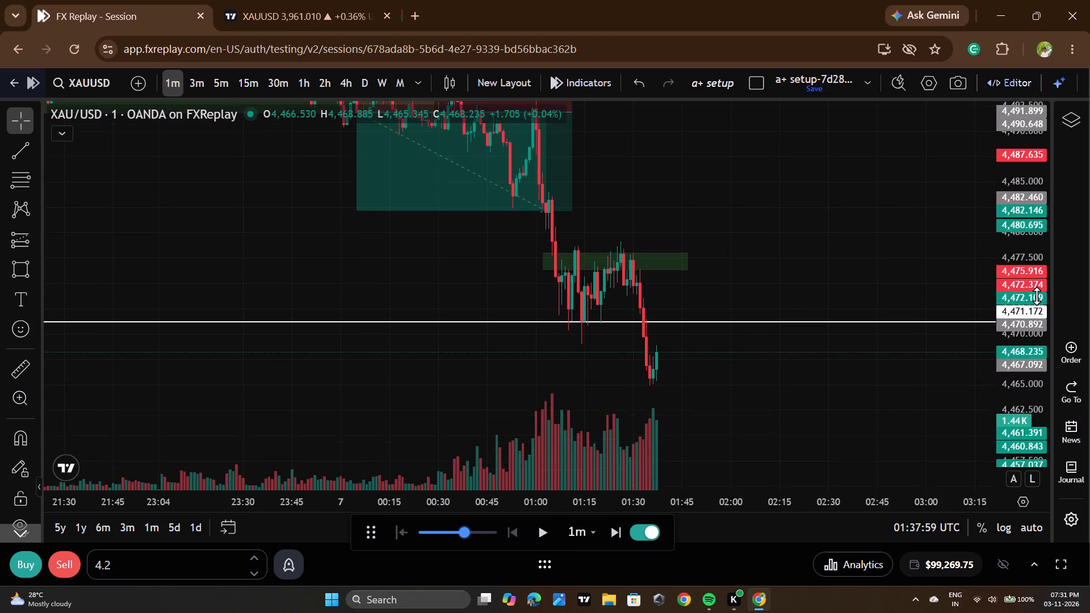
scroll(1021, 299, "down", 4)
scroll(718, 359, "down", 9)
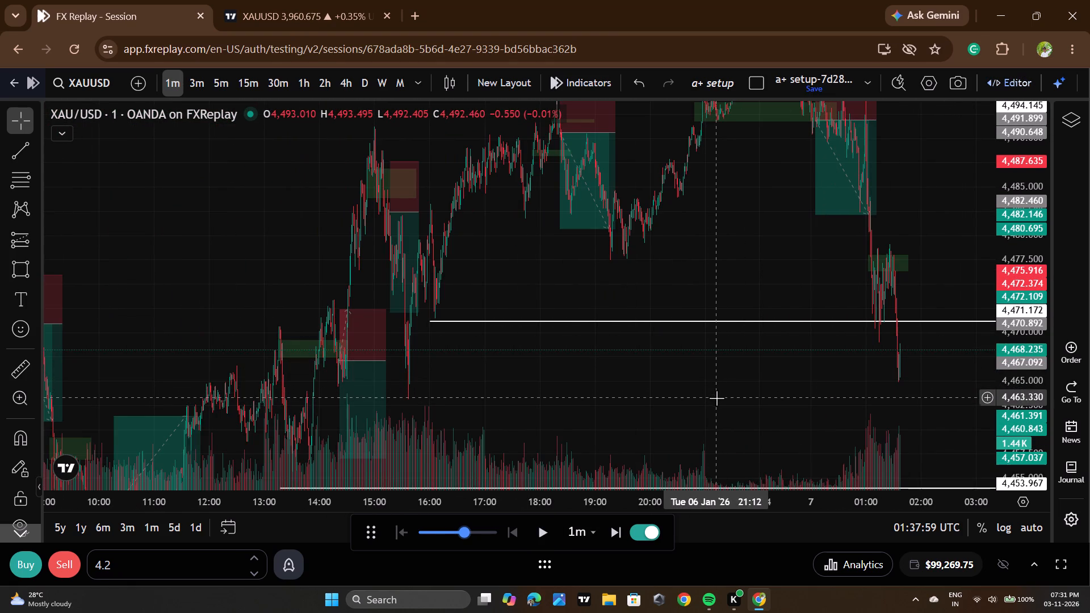
left_click(716, 398)
left_click_drag(718, 398, 593, 343)
Advance the replay to 01:39:59 UTC, focusing on the latest candles.
scroll(728, 353, "up", 3)
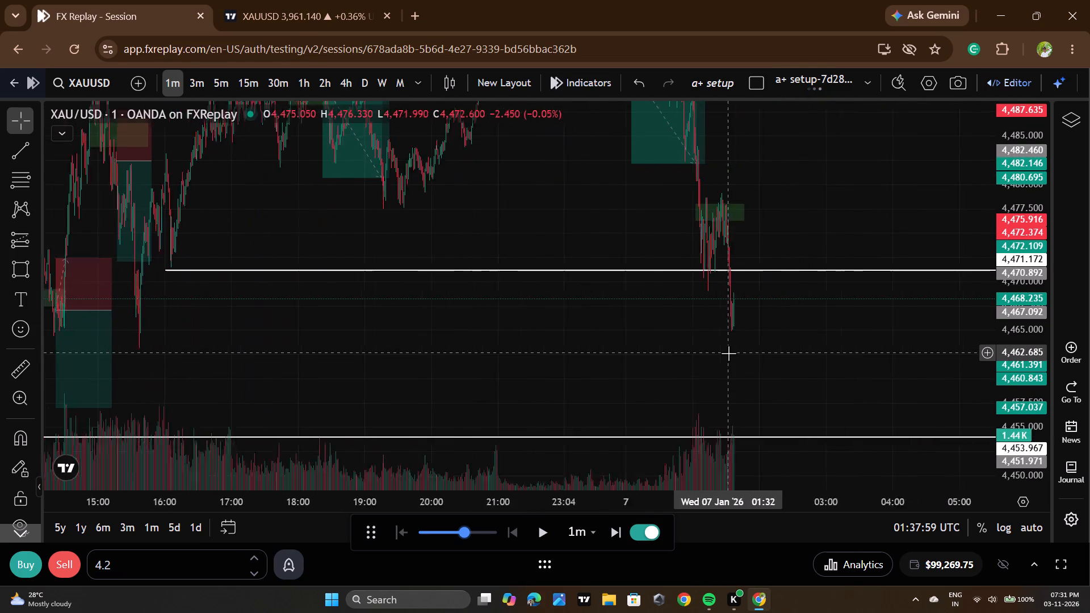
scroll(728, 353, "up", 7)
double_click(534, 531)
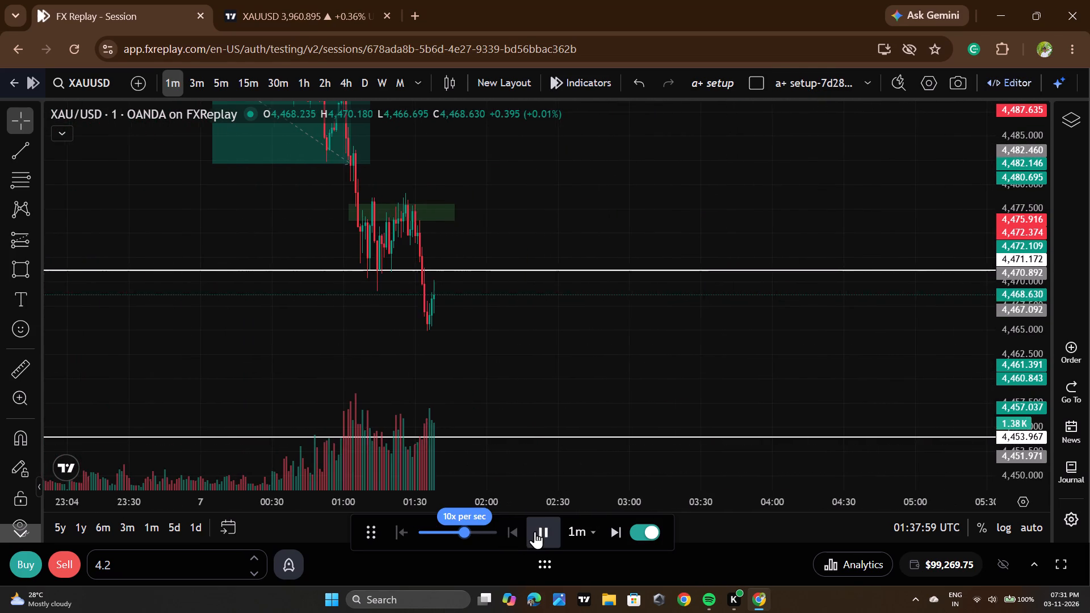
Draw a green rectangle zone from 01:31 to about 02:03 on 7 January, spanning about 4,470.9 to 4,471.8.
scroll(560, 450, "up", 9)
left_click_drag(398, 366, 816, 385)
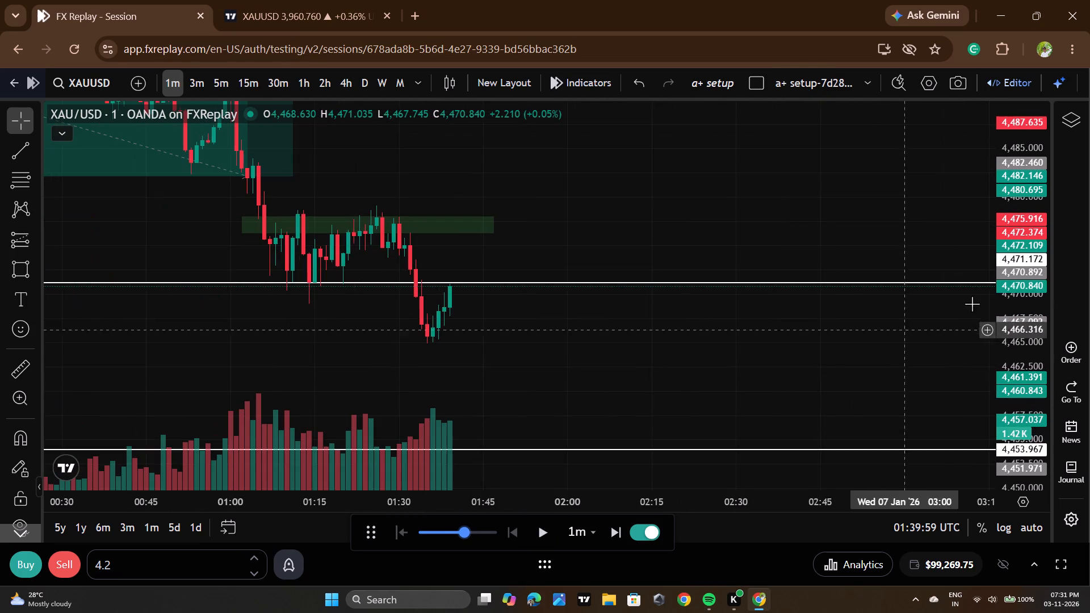
scroll(999, 295, "up", 18)
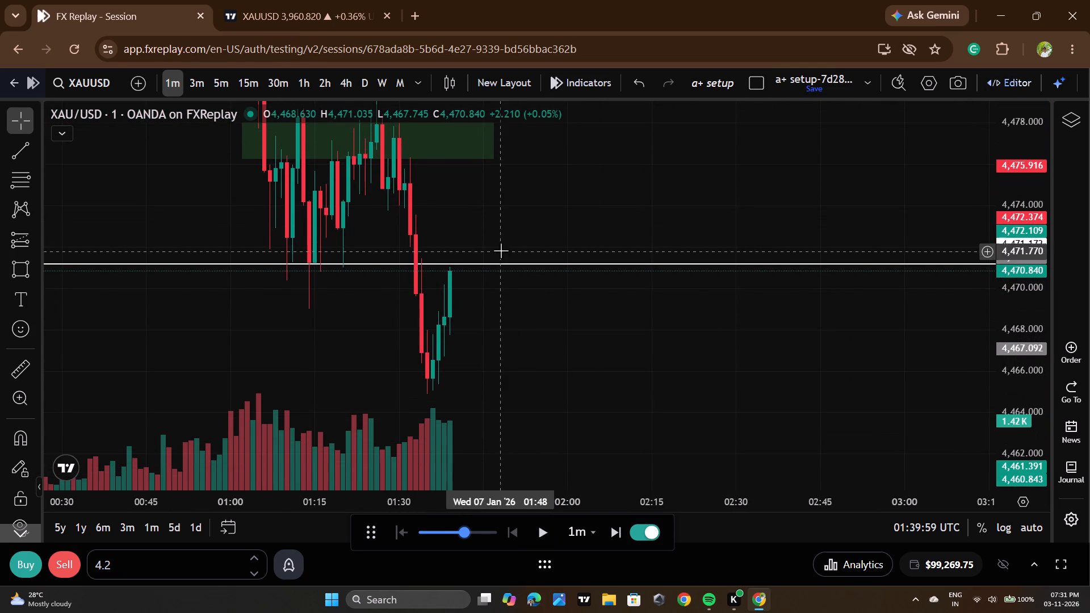
left_click(0, 271)
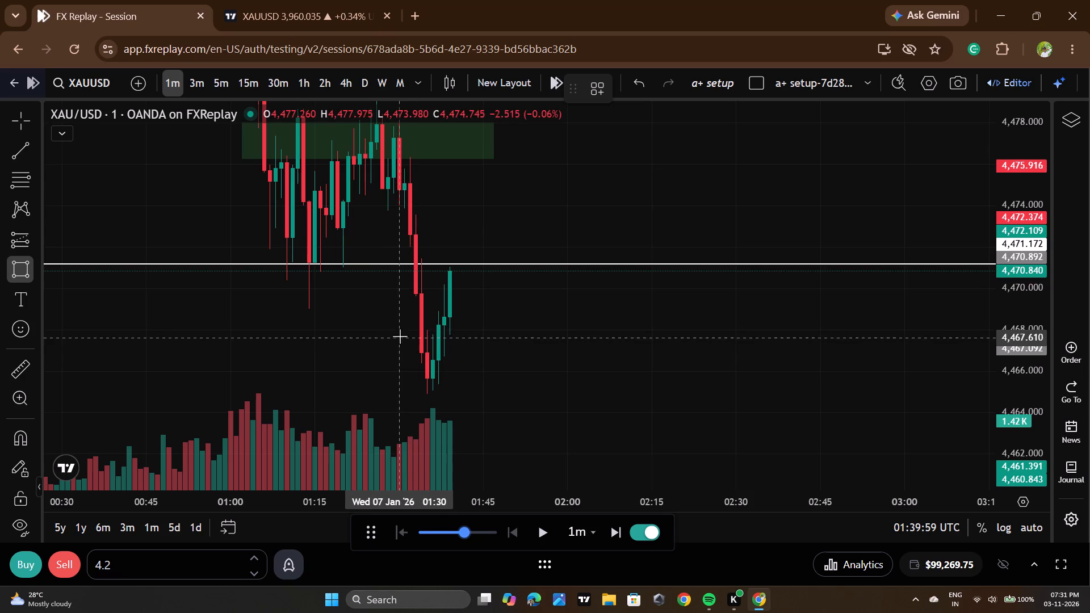
left_click(404, 269)
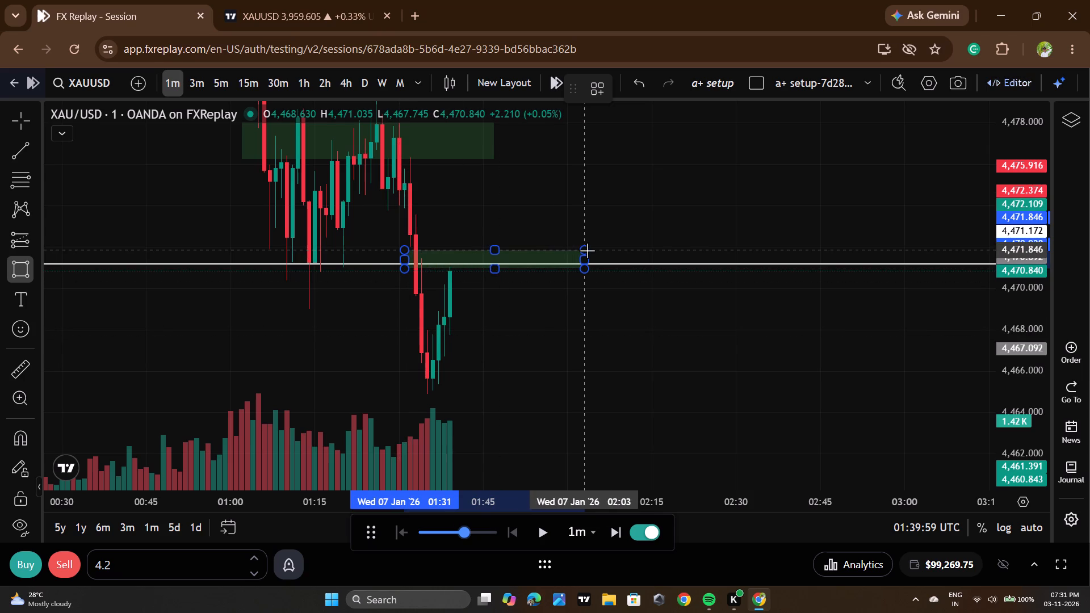
left_click(587, 250)
left_click(654, 309)
Advance the replay in short bursts to 02:03:59 UTC, pausing to watch price around the zone at 4,471.172.
double_click(547, 526)
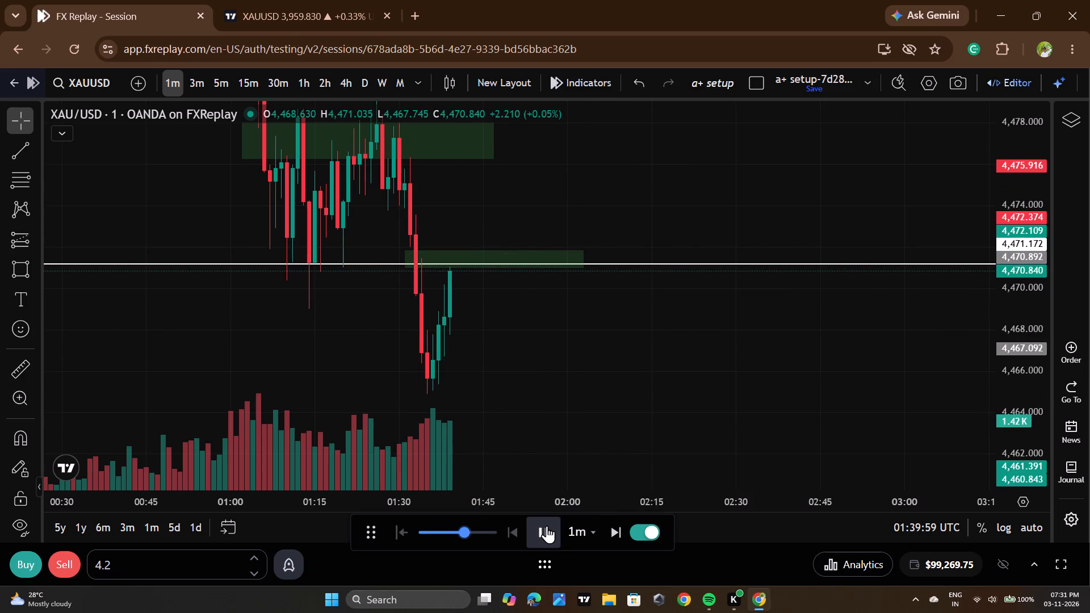
double_click(547, 526)
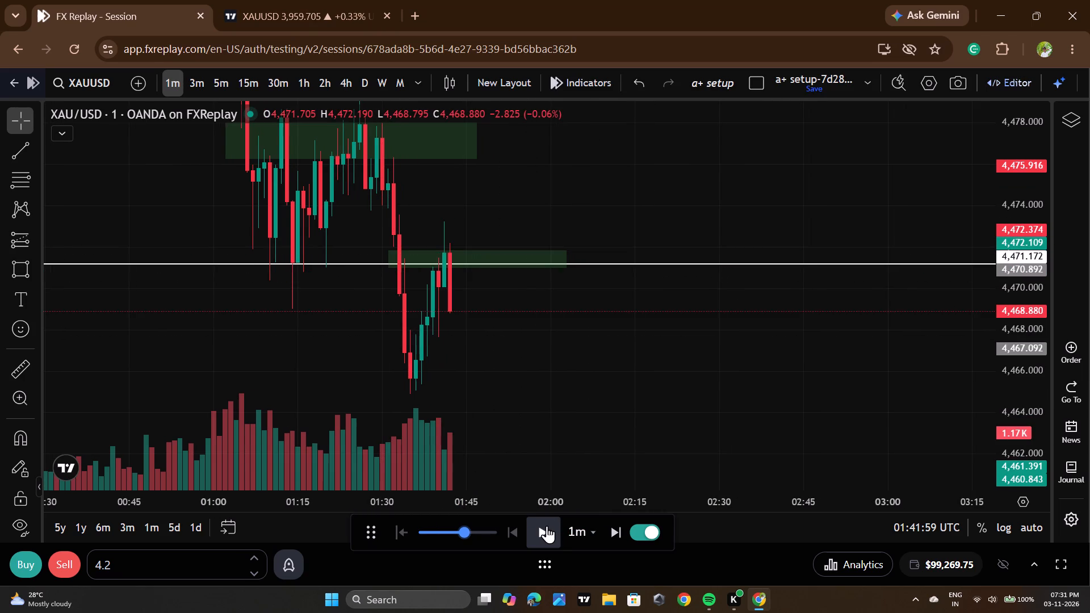
double_click(547, 526)
double_click(547, 526)
double_click(547, 526)
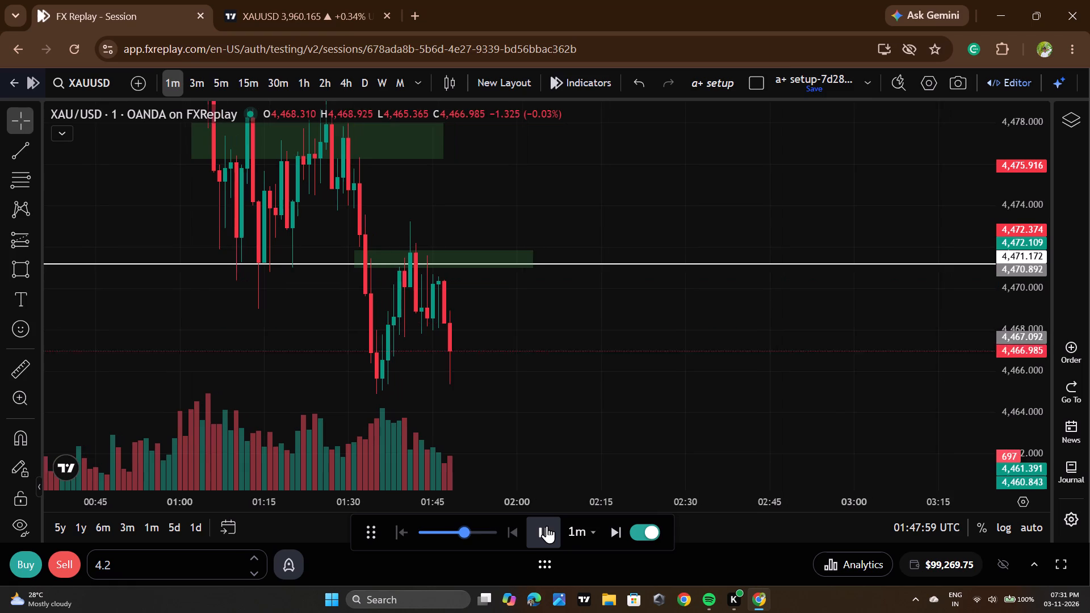
left_click(547, 526)
left_click(547, 526)
left_click(547, 526)
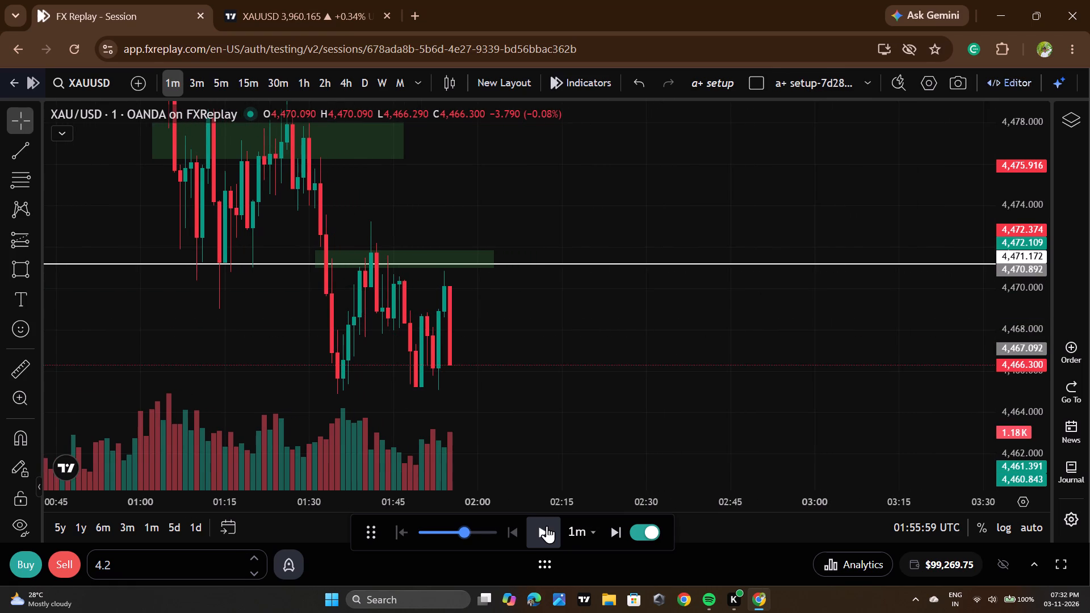
left_click(547, 526)
Draw a horizontal ray at 4,463.337 starting from about 15:00 on 6 January.
scroll(603, 364, "down", 9)
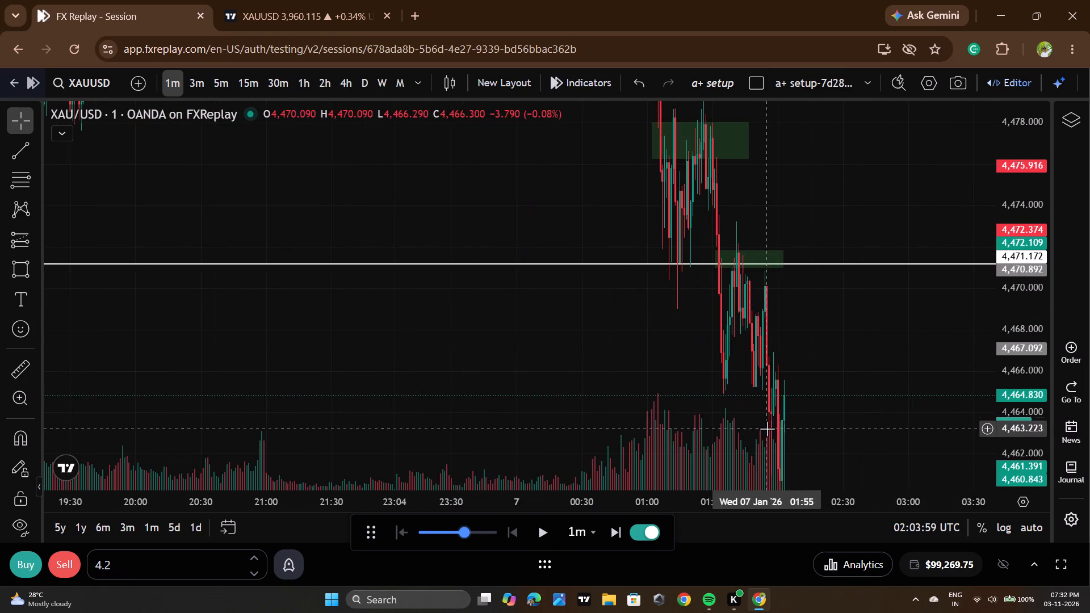
left_click_drag(841, 414, 752, 330)
scroll(335, 367, "down", 5)
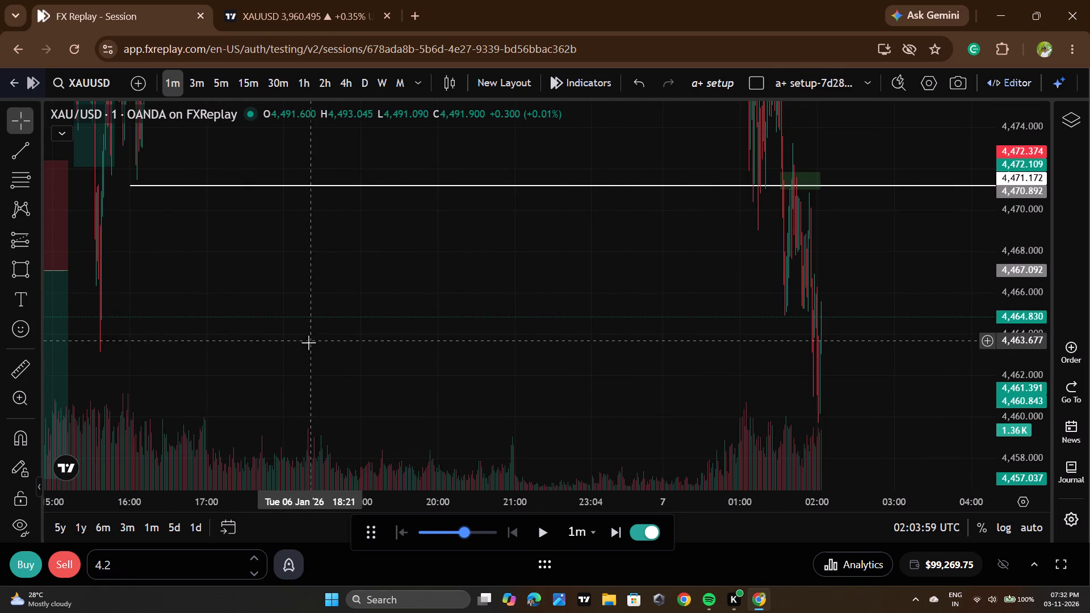
left_click(40, 153)
left_click(137, 296)
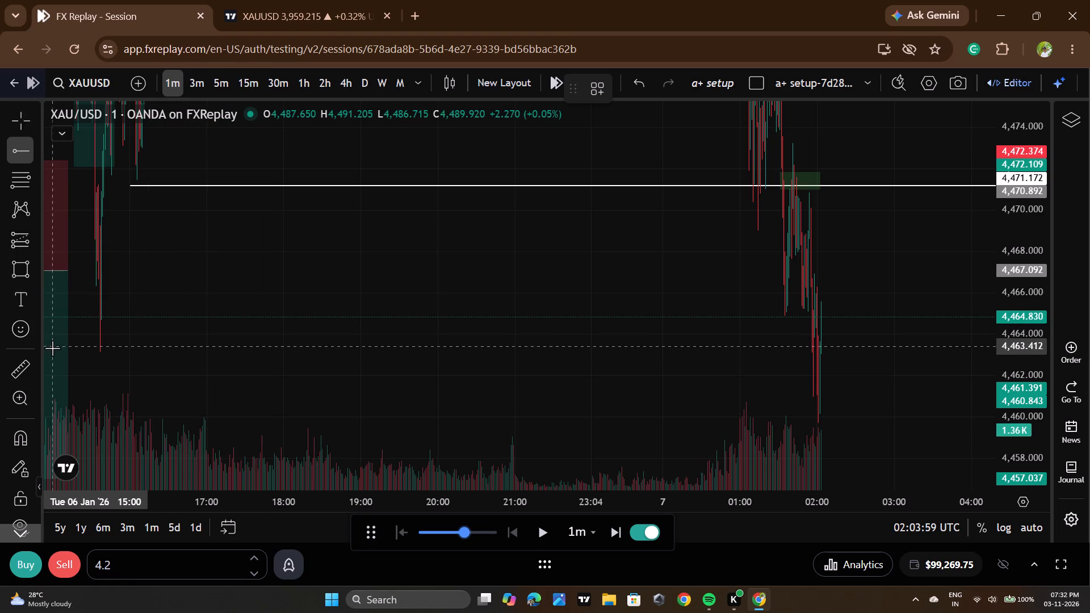
left_click(52, 348)
left_click(455, 376)
Draw a green rectangle zone from 01:53 to about 02:45 on 7 January, spanning about 4,465.1 to 4,466.2.
scroll(609, 368, "up", 11)
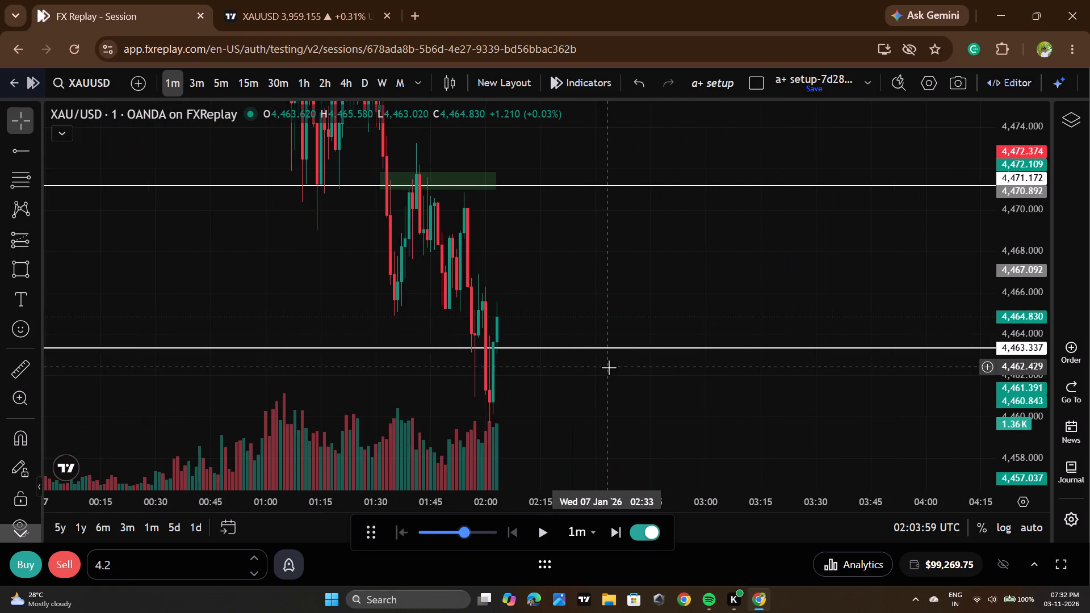
scroll(609, 367, "up", 3)
scroll(1041, 326, "up", 3)
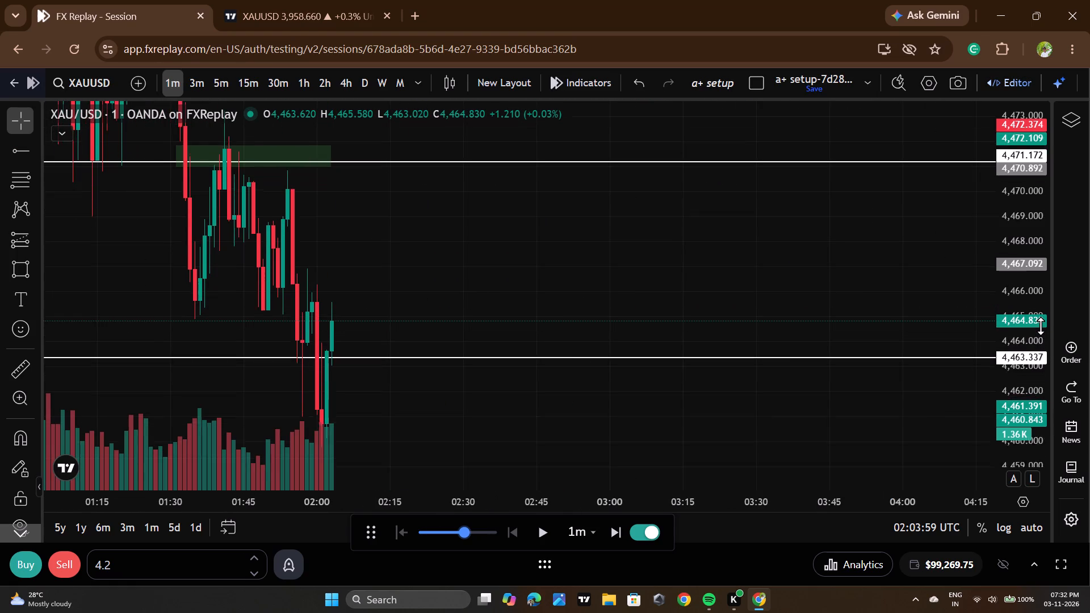
scroll(1041, 326, "up", 9)
scroll(561, 404, "up", 4)
left_click_drag(497, 333, 779, 261)
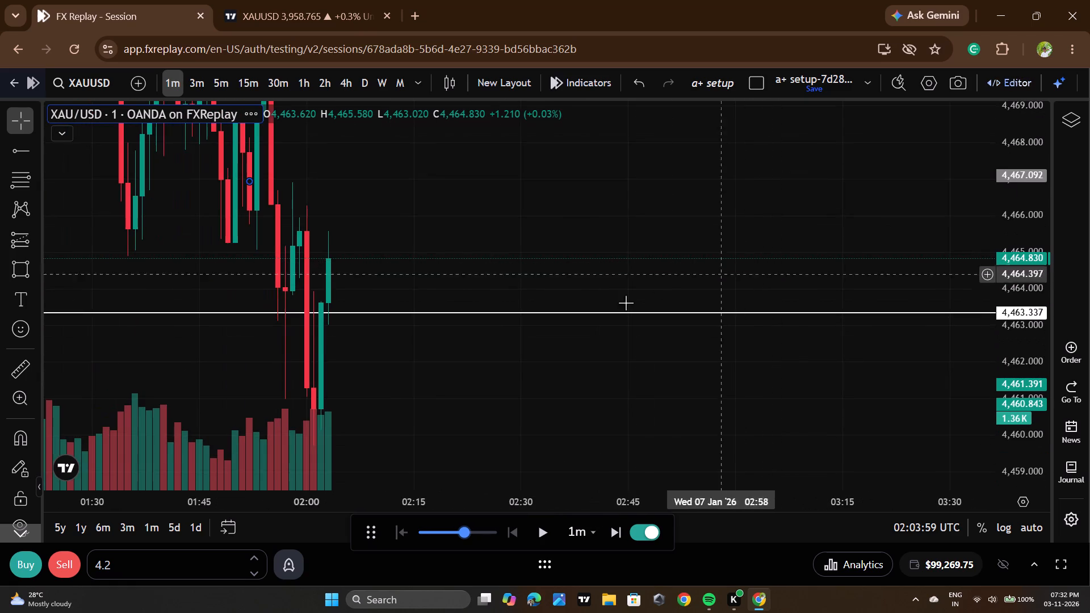
left_click_drag(596, 360, 603, 287)
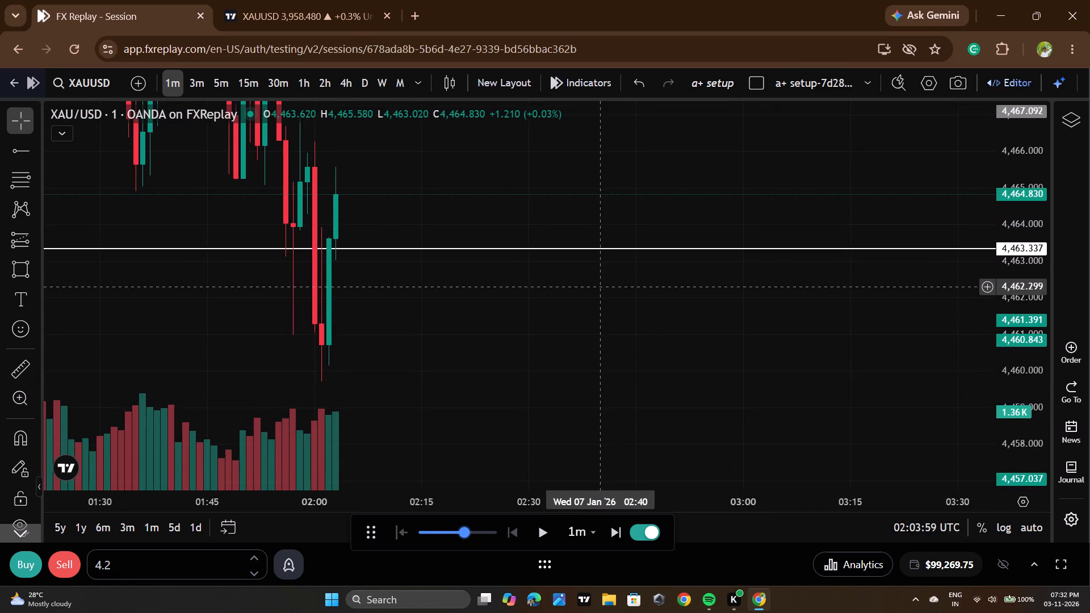
left_click_drag(603, 287, 632, 395)
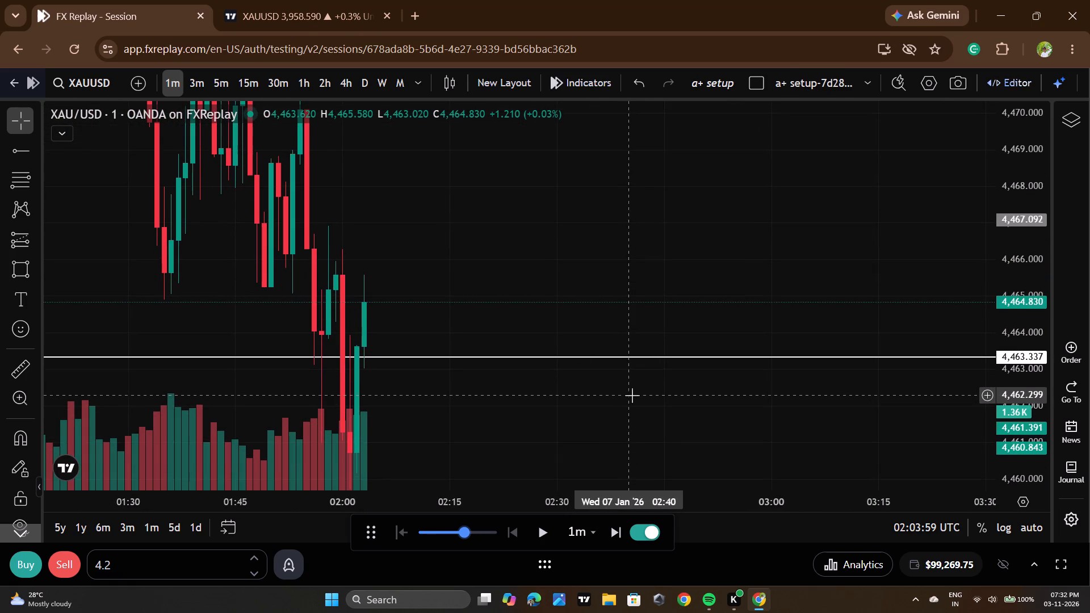
left_click(15, 263)
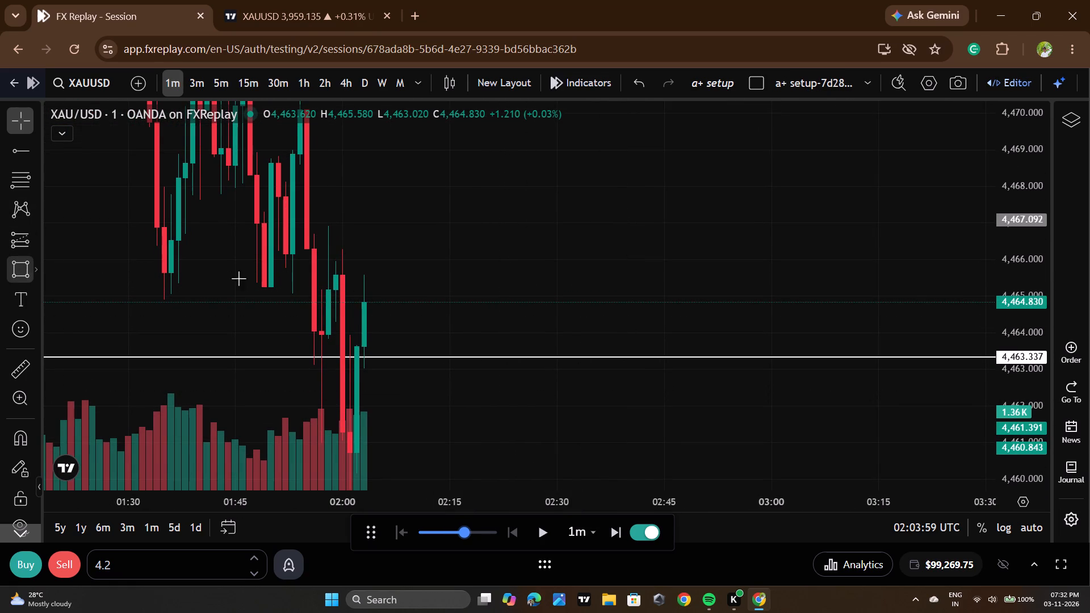
left_click(291, 292)
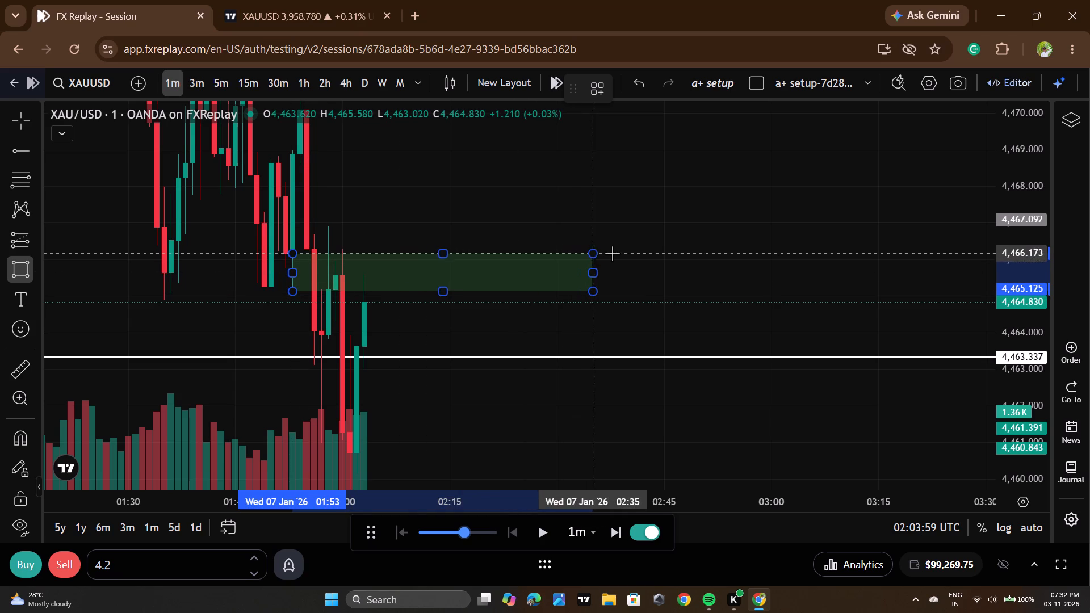
left_click(667, 251)
left_click(807, 264)
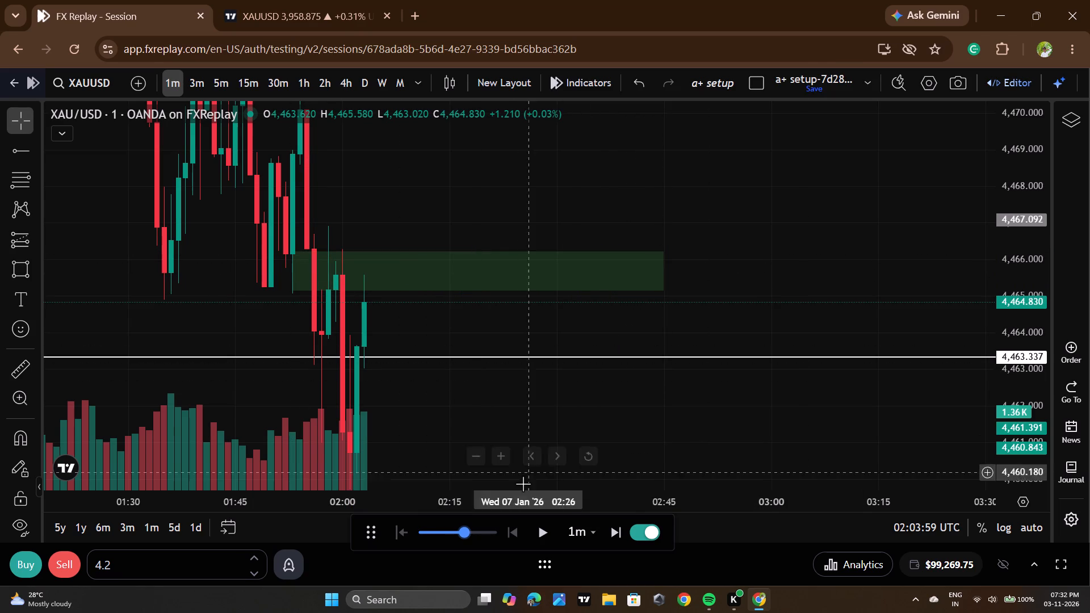
Advance the replay in short bursts to 02:17:59 UTC on 7 January.
double_click(543, 541)
double_click(543, 541)
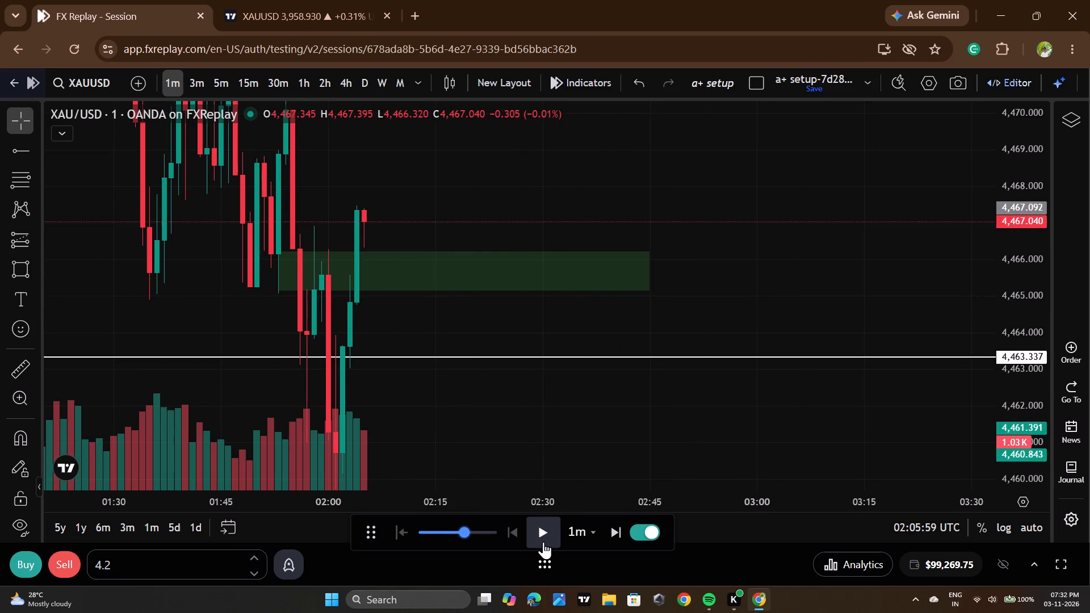
double_click(543, 541)
triple_click(543, 541)
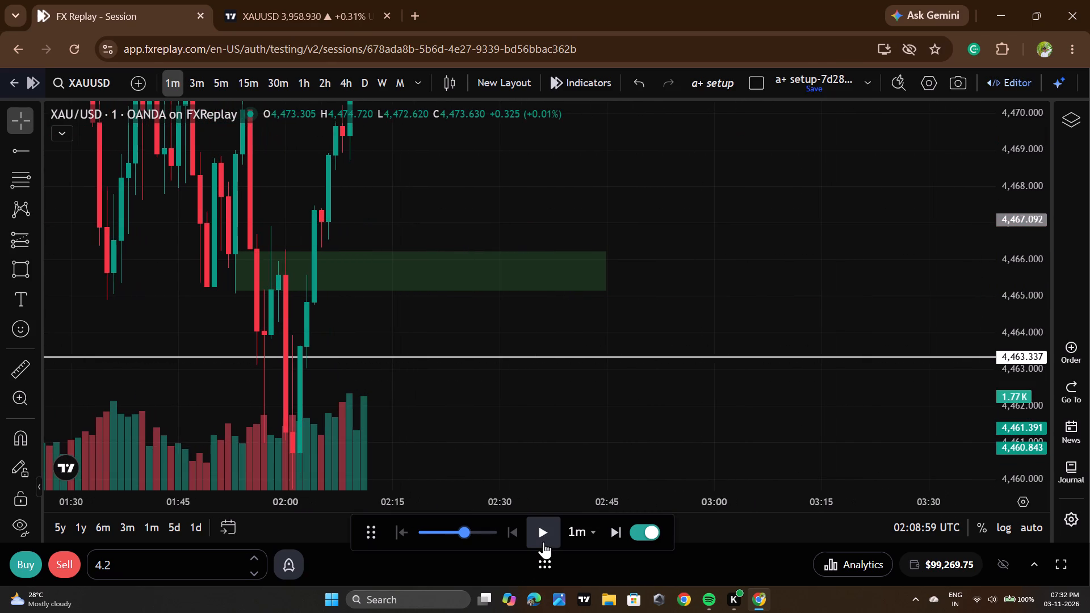
left_click(543, 541)
Extend the end of the green zone around the 4,471.172 ray to about 02:41 on 7 January.
scroll(670, 203, "down", 4)
left_click_drag(836, 194, 911, 447)
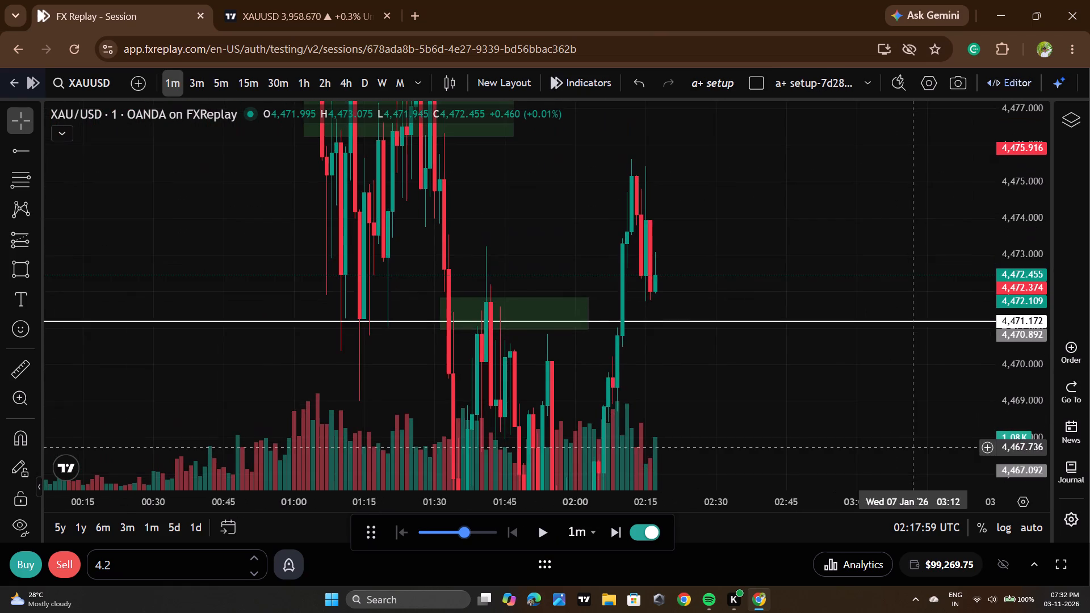
left_click_drag(911, 447, 910, 445)
scroll(1035, 247, "down", 16)
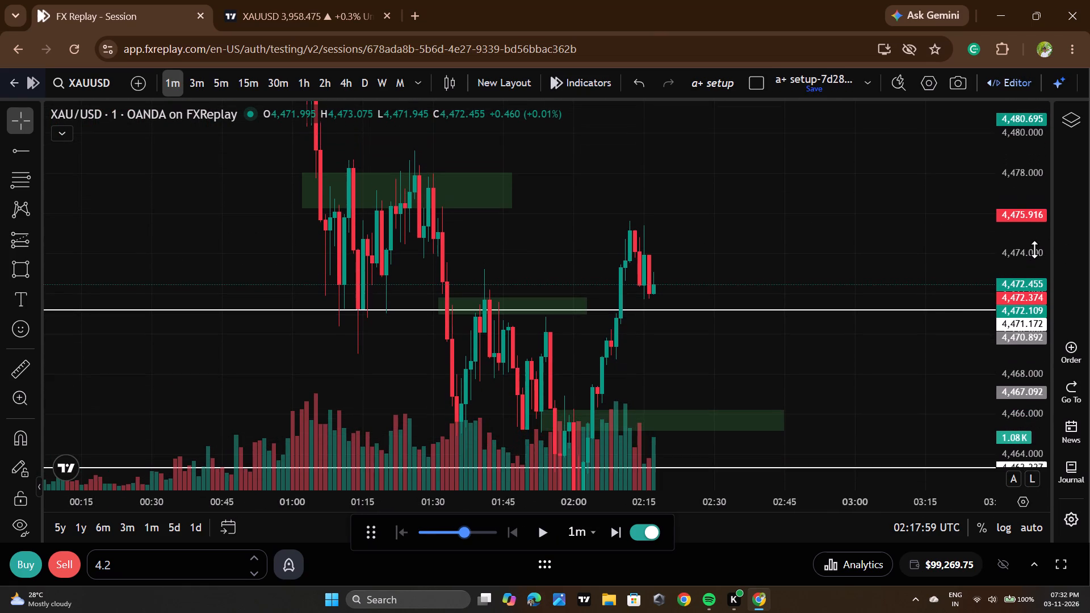
left_click_drag(589, 304, 761, 310)
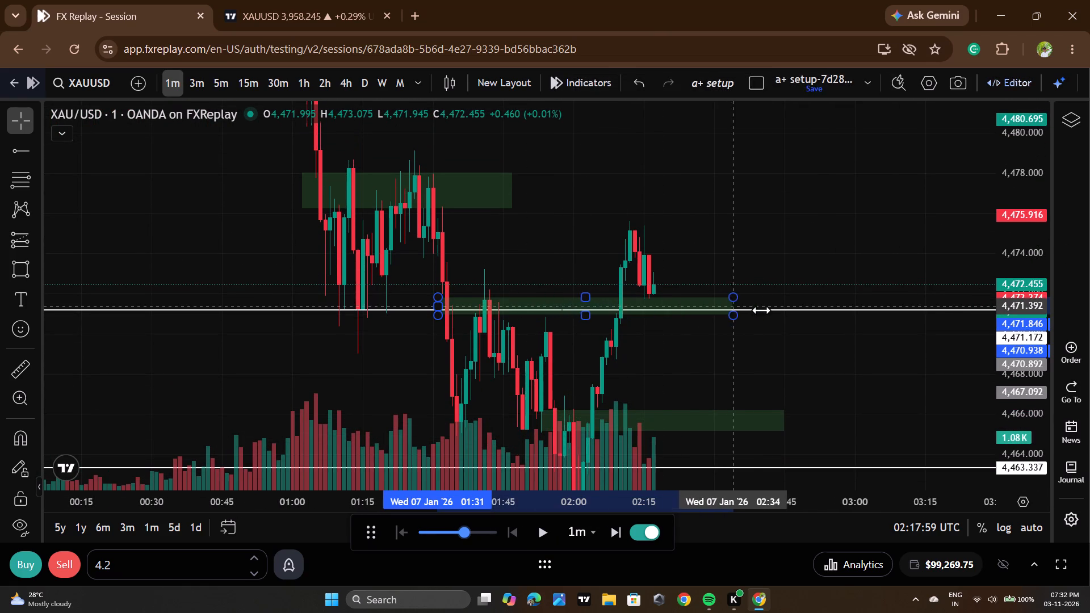
left_click_drag(761, 310, 766, 310)
left_click(764, 358)
Slow the replay to 3x per second and advance it past 02:22:59 UTC, pausing around the extended zone.
double_click(549, 538)
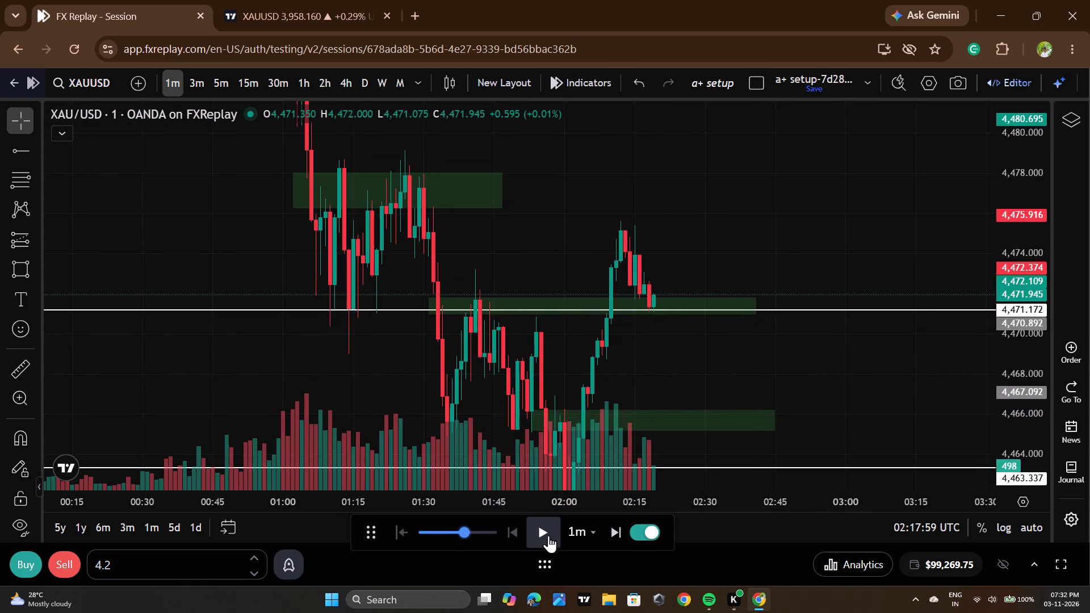
left_click(433, 529)
double_click(553, 532)
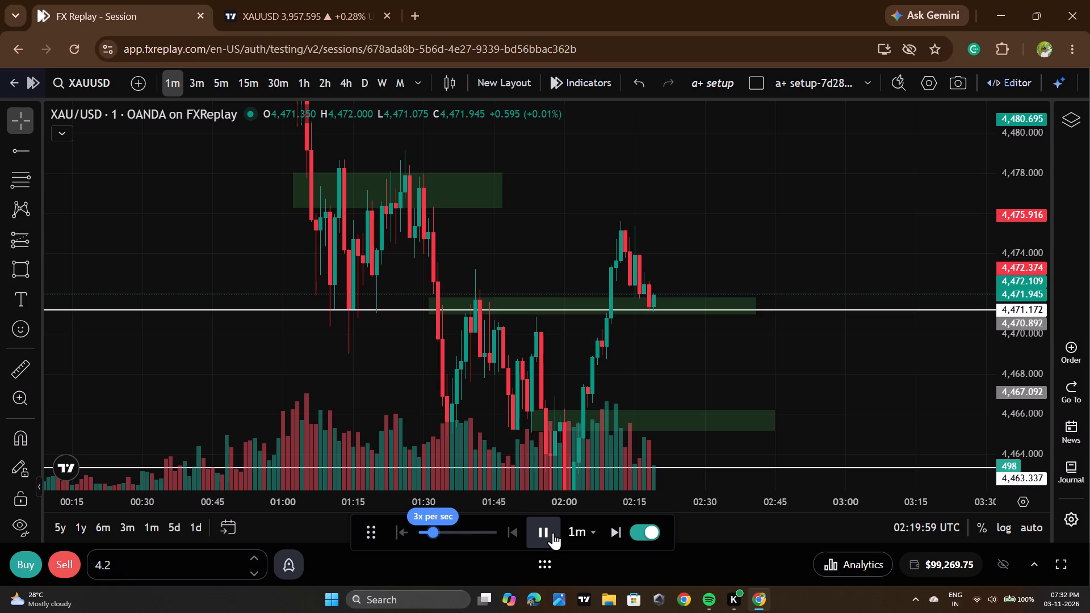
left_click(553, 532)
left_click(553, 532)
left_click(553, 532)
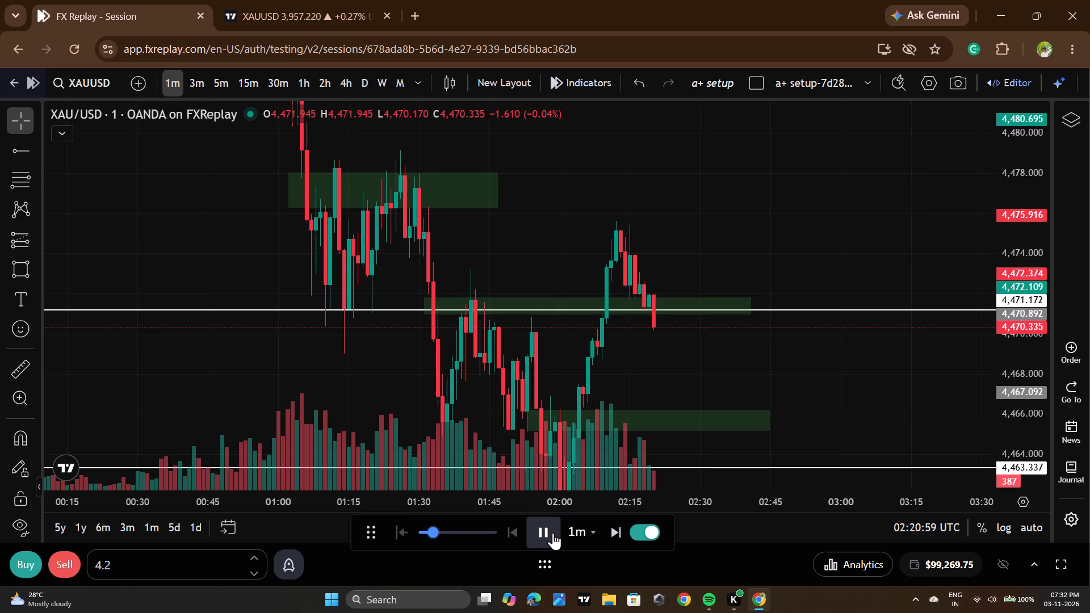
left_click(553, 532)
left_click(553, 532)
left_click(553, 532)
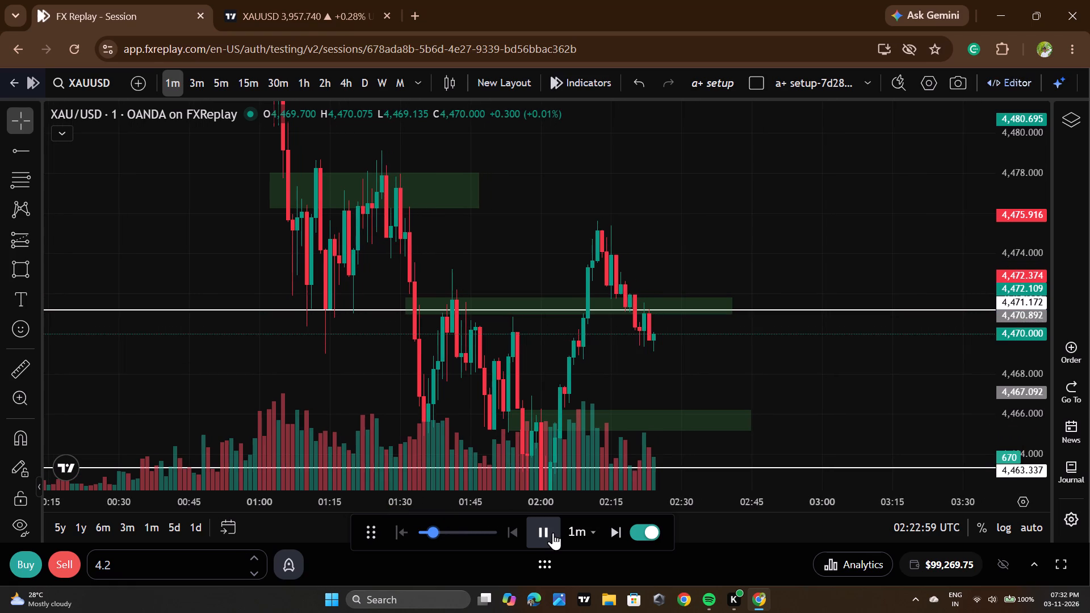
Raise the replay speed again and advance the replay to 02:28:59 UTC.
left_click(472, 534)
double_click(545, 528)
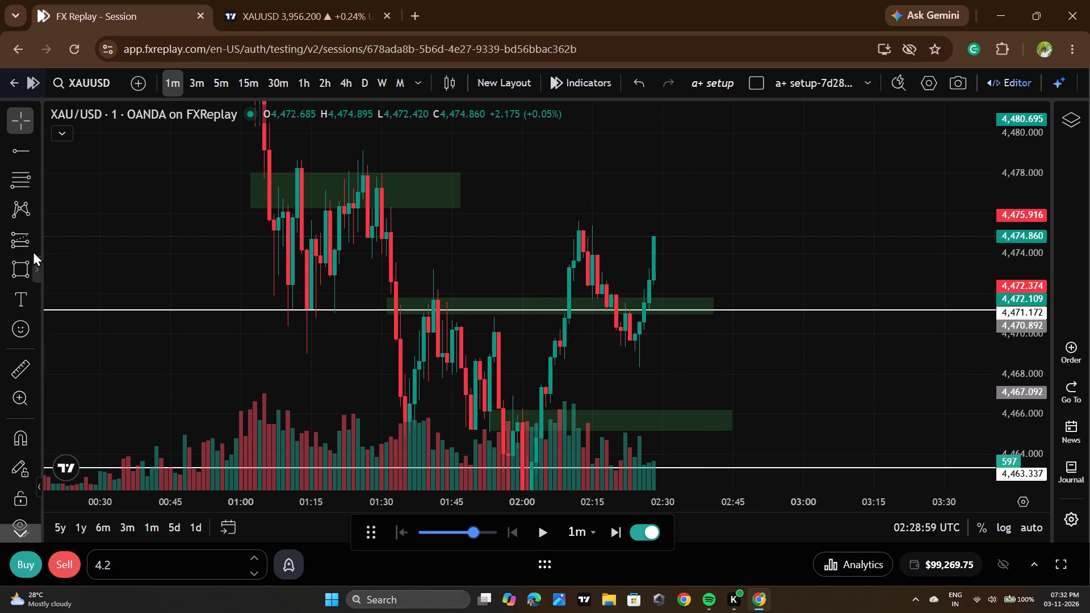
Place a long position projection starting about 02:26 on 7 January, with entry about 4,471.25 and stop about 4,466.00.
left_click(33, 250)
left_click(132, 159)
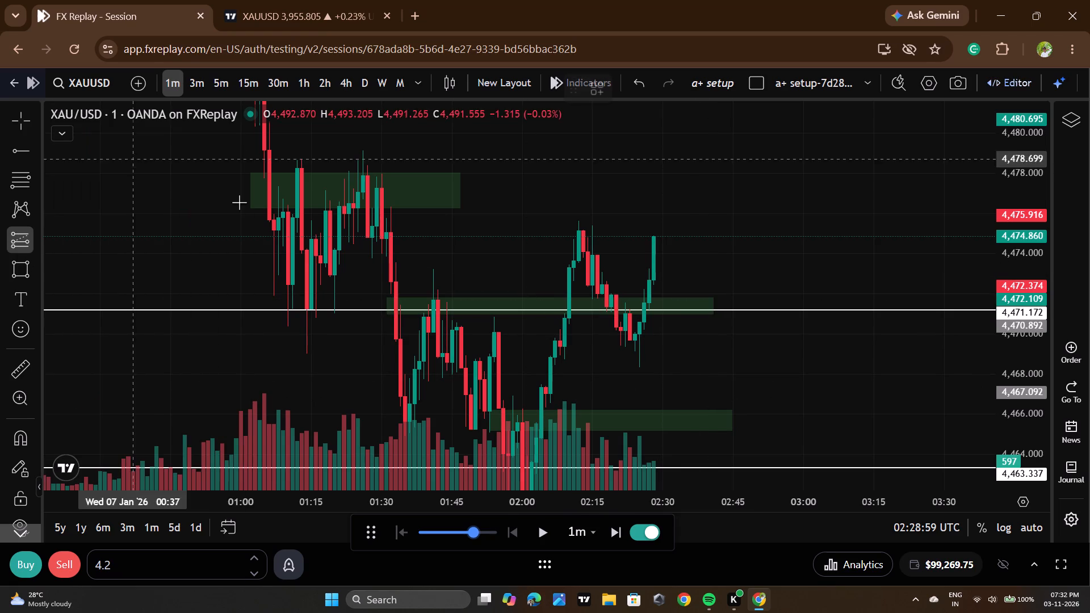
left_click(646, 309)
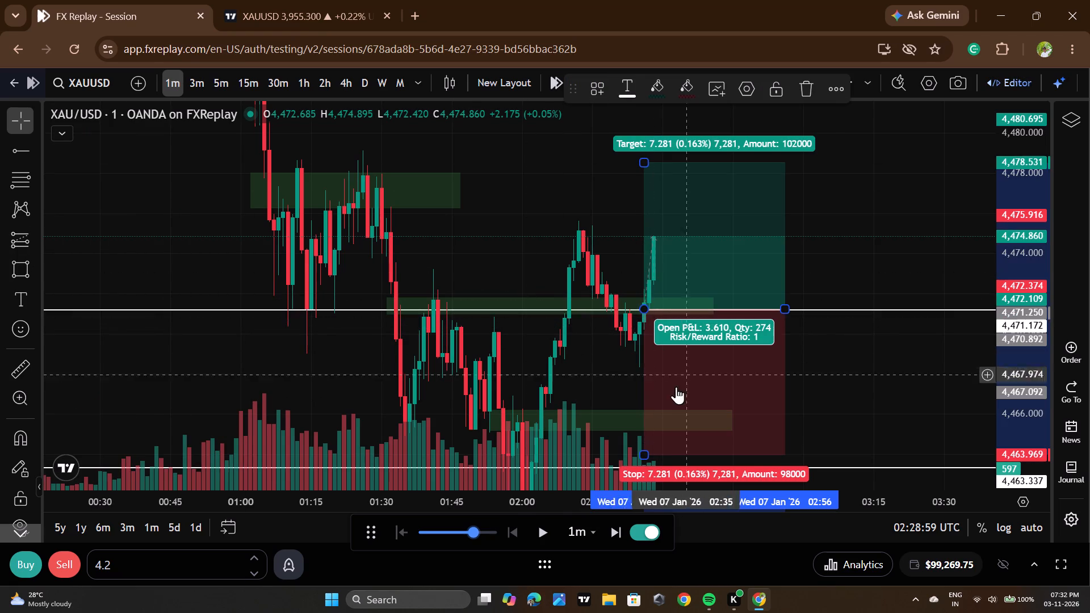
left_click_drag(868, 398, 842, 333)
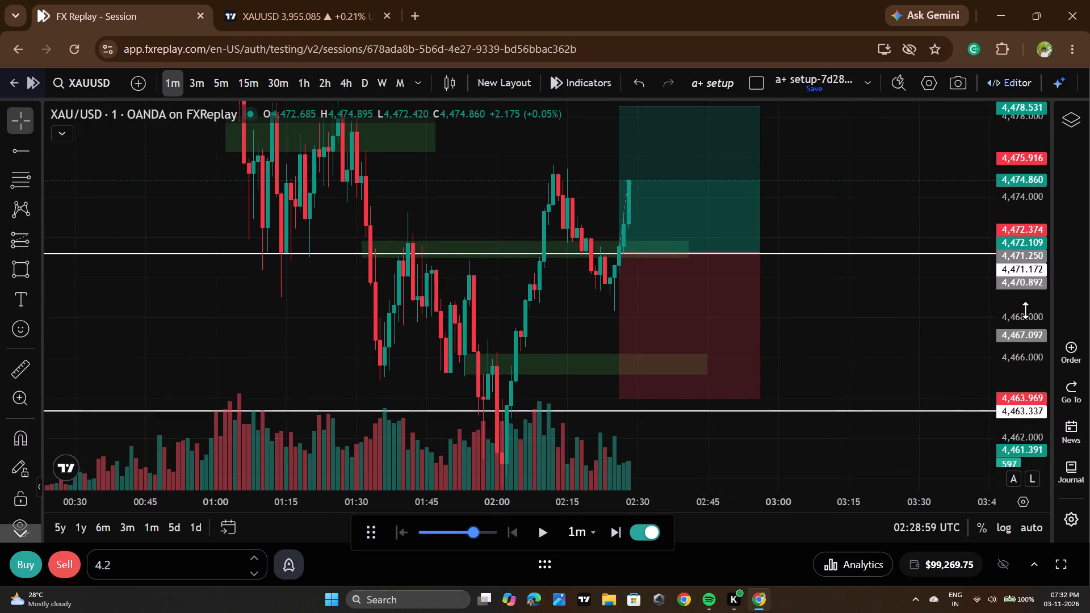
scroll(1026, 310, "down", 9)
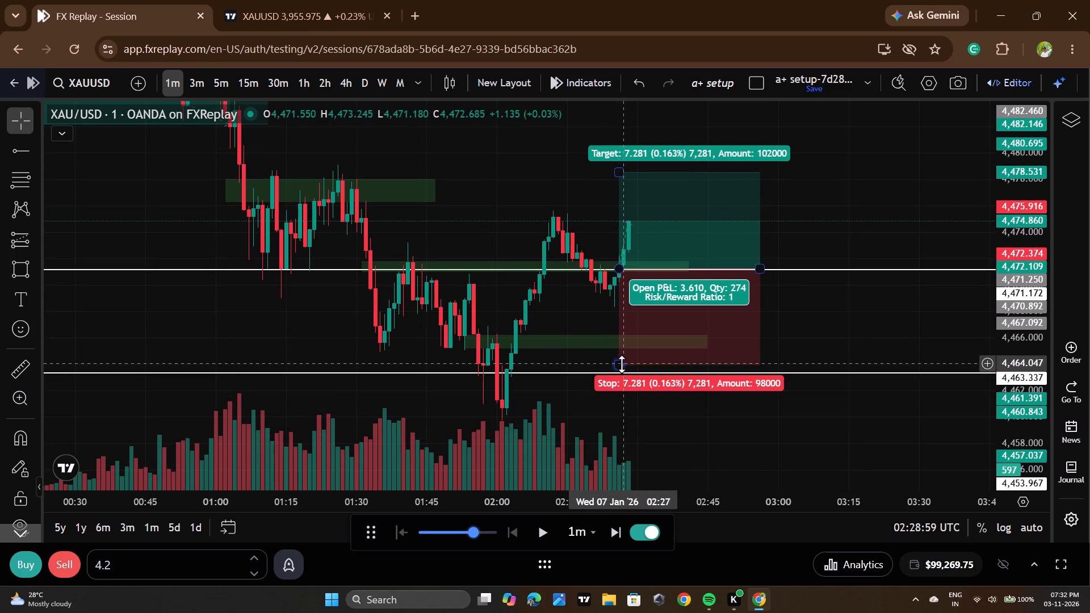
left_click_drag(623, 364, 623, 329)
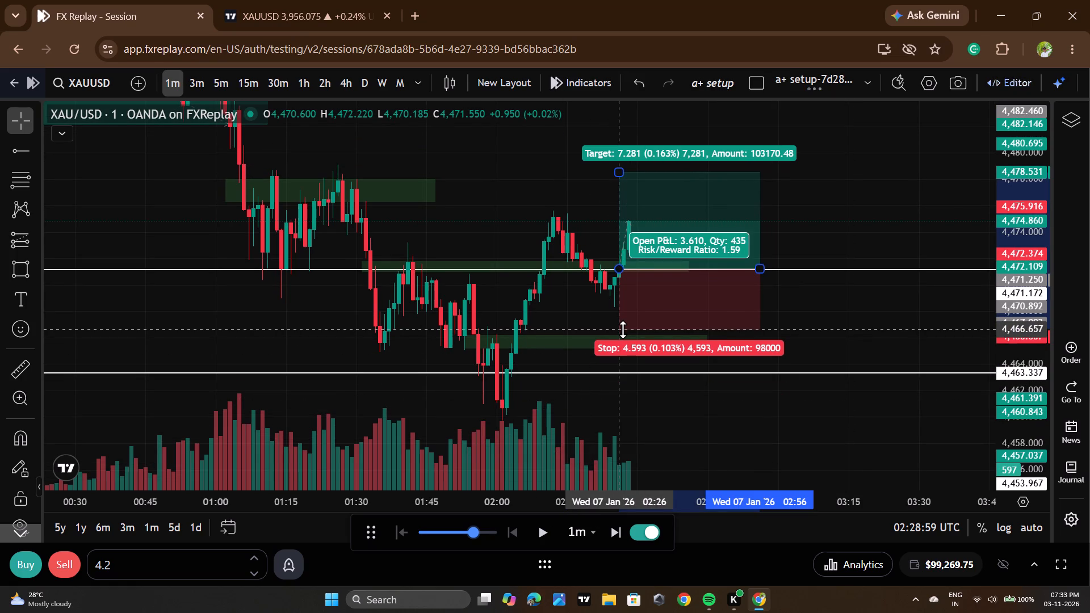
left_click_drag(623, 329, 623, 331)
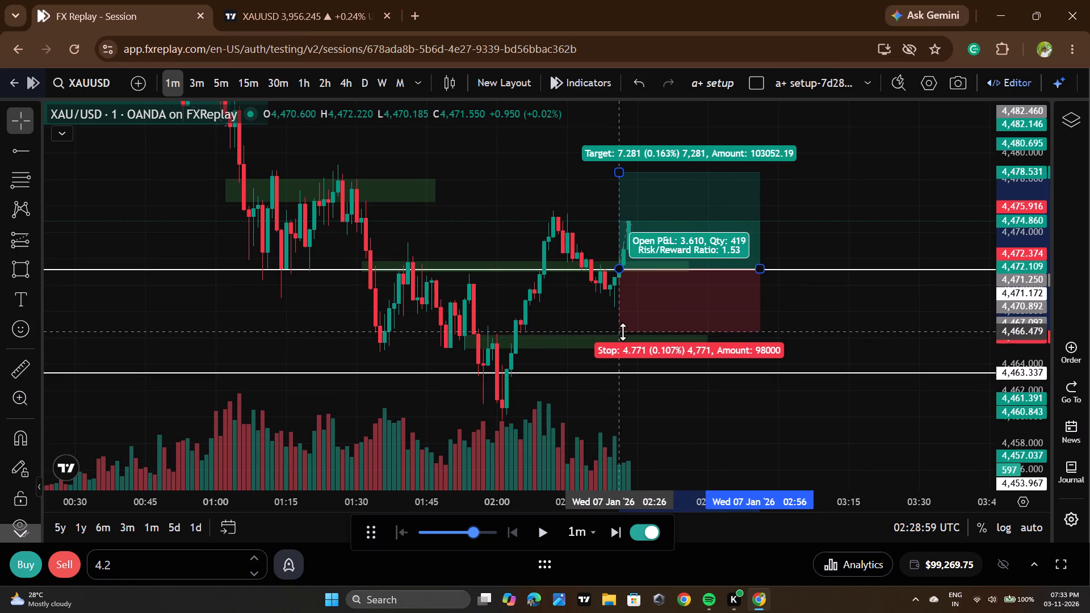
left_click_drag(623, 331, 622, 342)
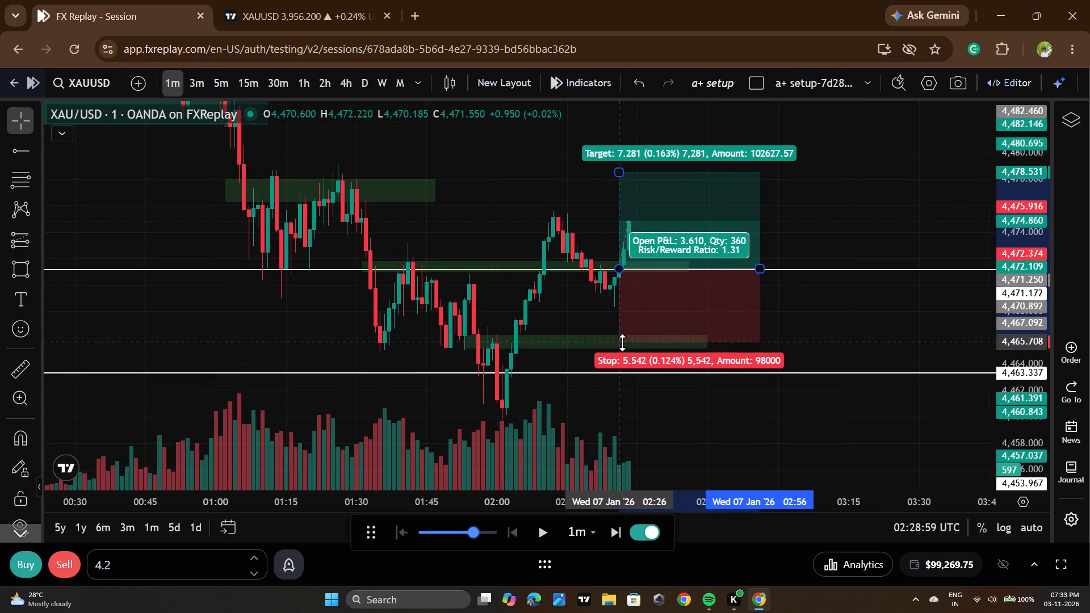
left_click_drag(622, 342, 622, 338)
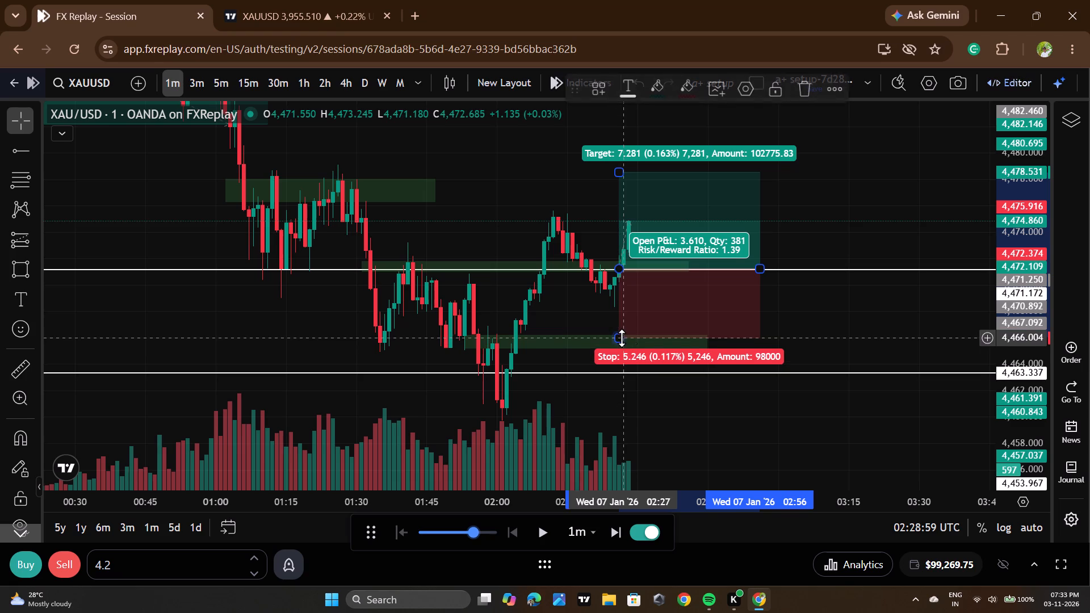
Shorten the long projection to end about 02:48 and raise its target to about 4,481.84, for a risk/reward ratio of about 2.02.
left_click_drag(762, 267, 724, 274)
left_click(790, 318)
left_click_drag(789, 317, 819, 422)
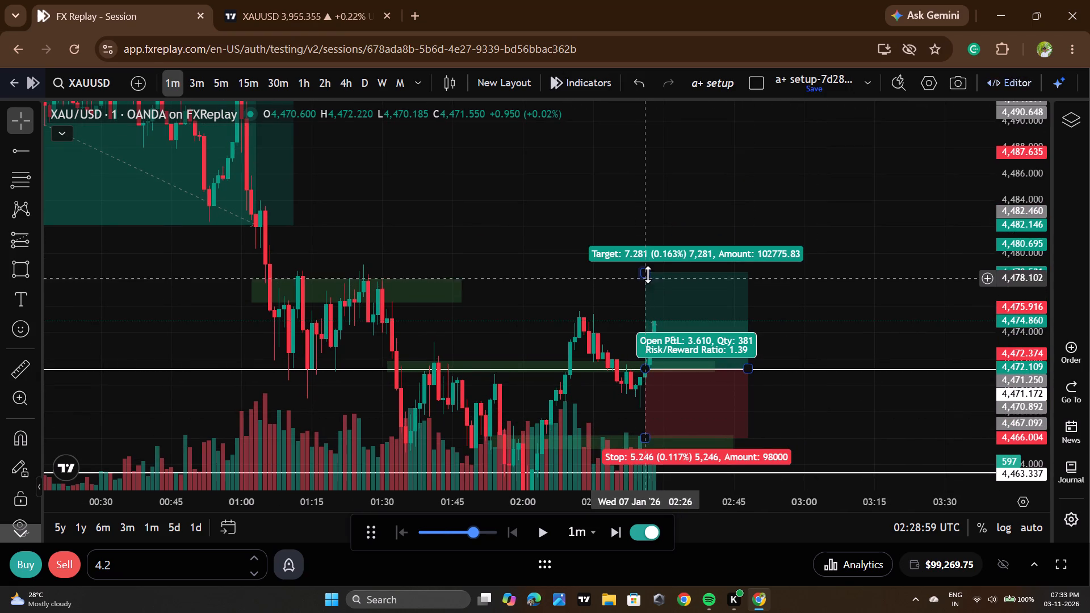
left_click_drag(647, 274, 650, 239)
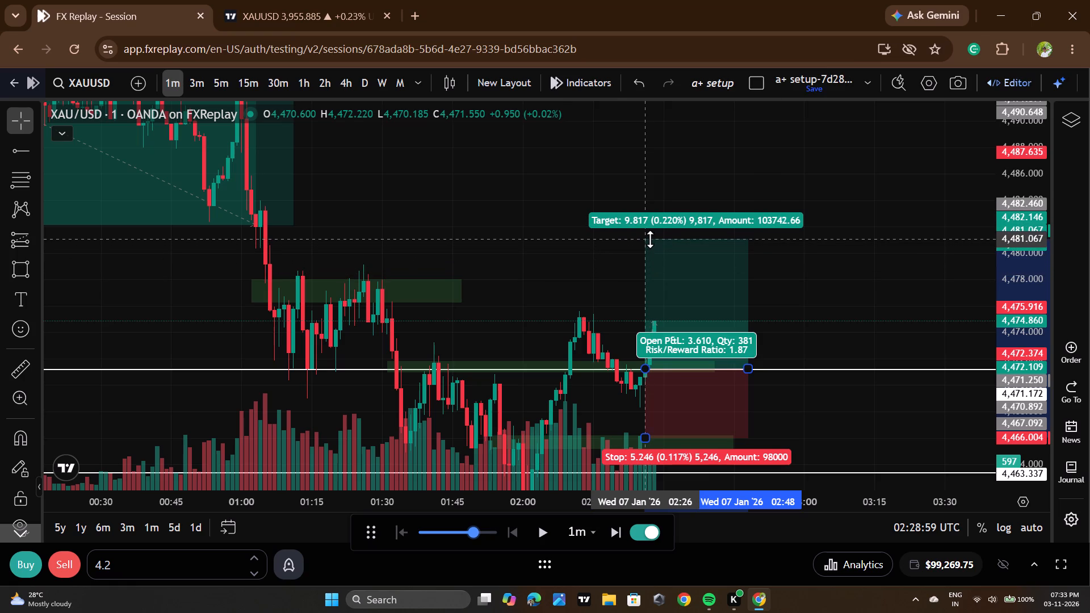
left_click_drag(650, 239, 650, 228)
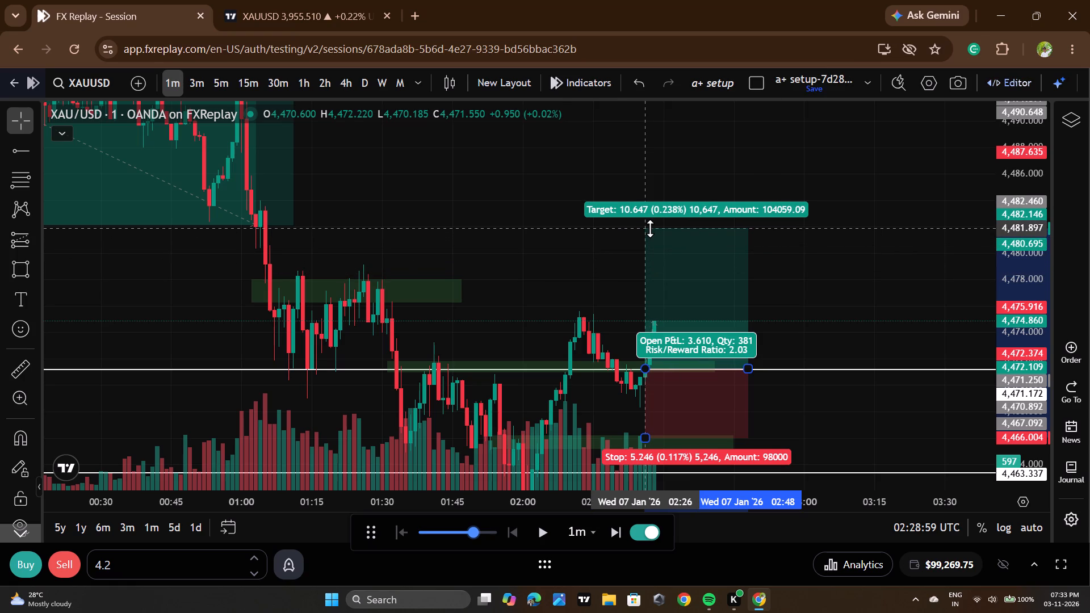
left_click_drag(650, 228, 651, 229)
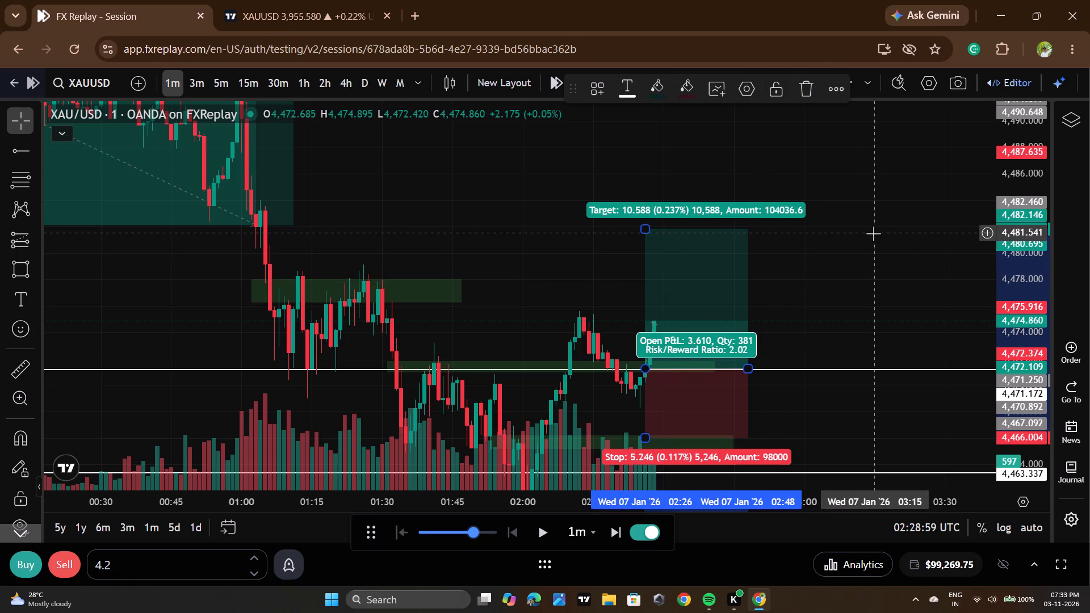
left_click(873, 233)
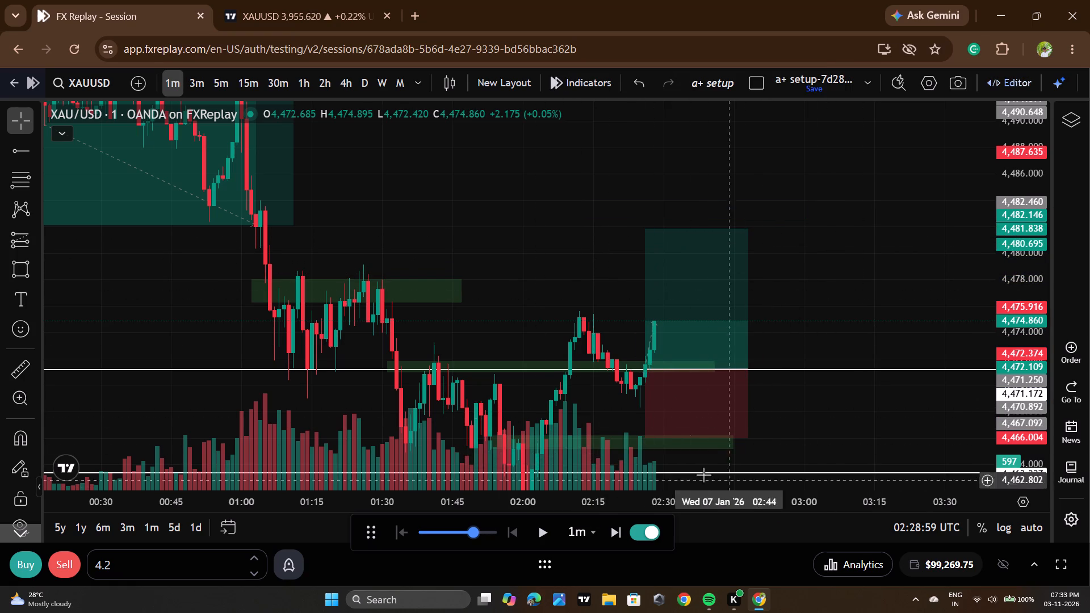